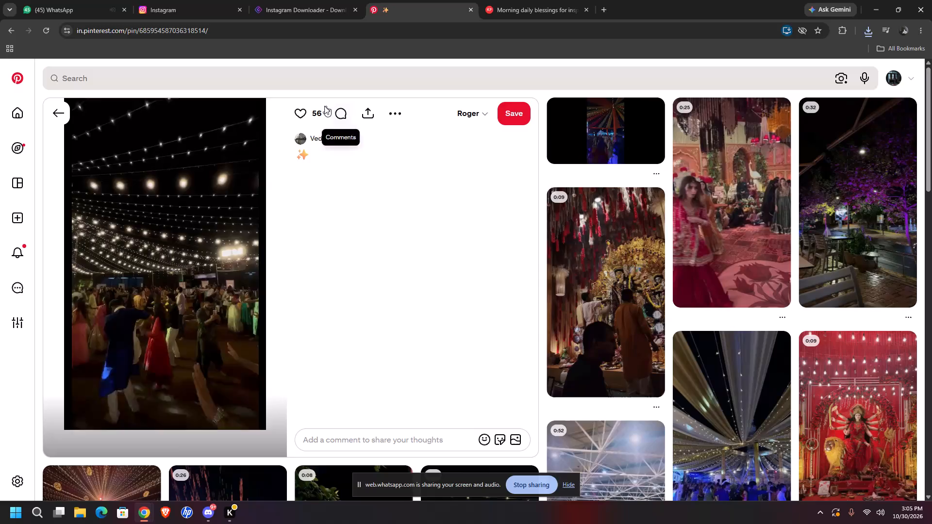
Go back from the open pin to the "gurgaon diwali vibes" search results and browse the pins.
left_click(5, 28)
scroll(447, 207, "down", 4)
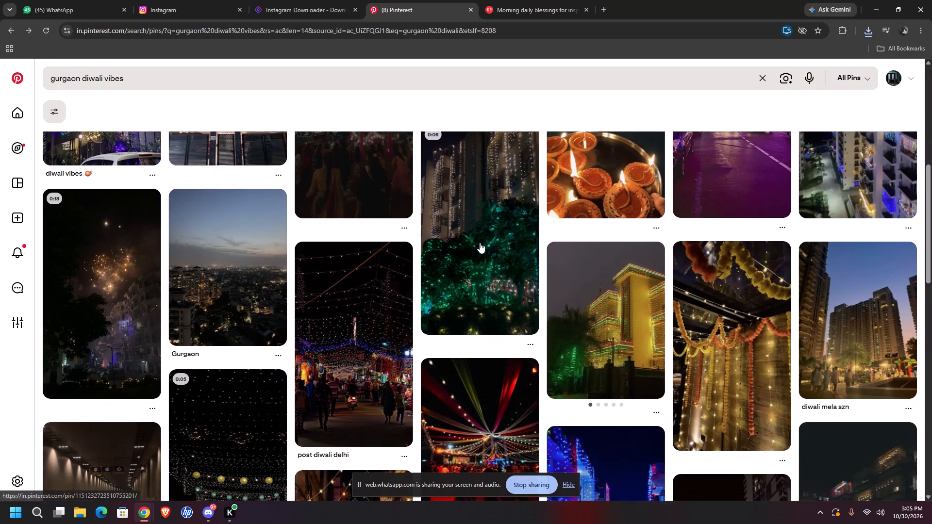
scroll(465, 247, "down", 4)
scroll(675, 287, "down", 2)
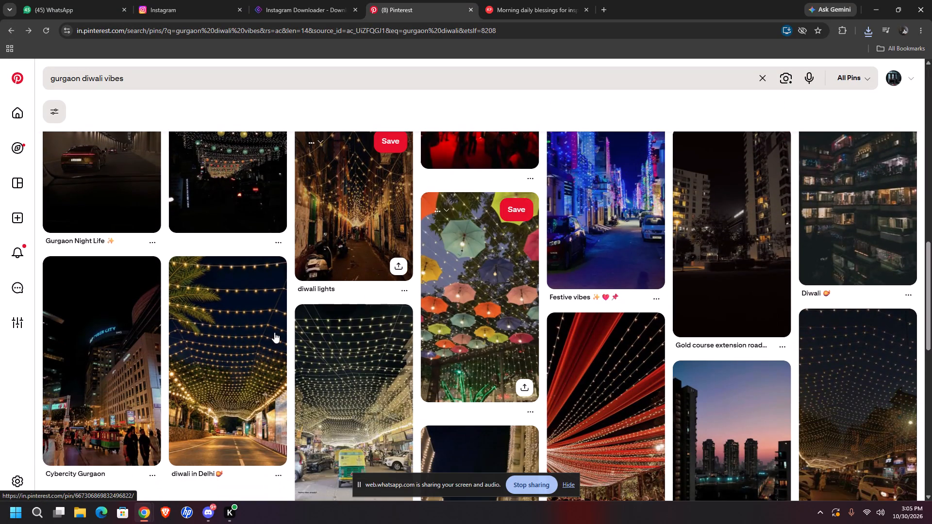
scroll(233, 336, "up", 5)
scroll(152, 327, "up", 4)
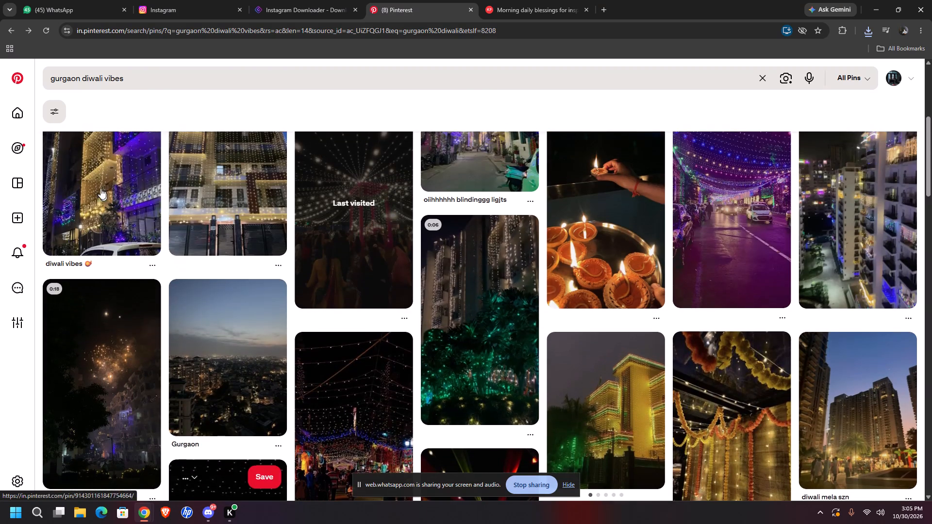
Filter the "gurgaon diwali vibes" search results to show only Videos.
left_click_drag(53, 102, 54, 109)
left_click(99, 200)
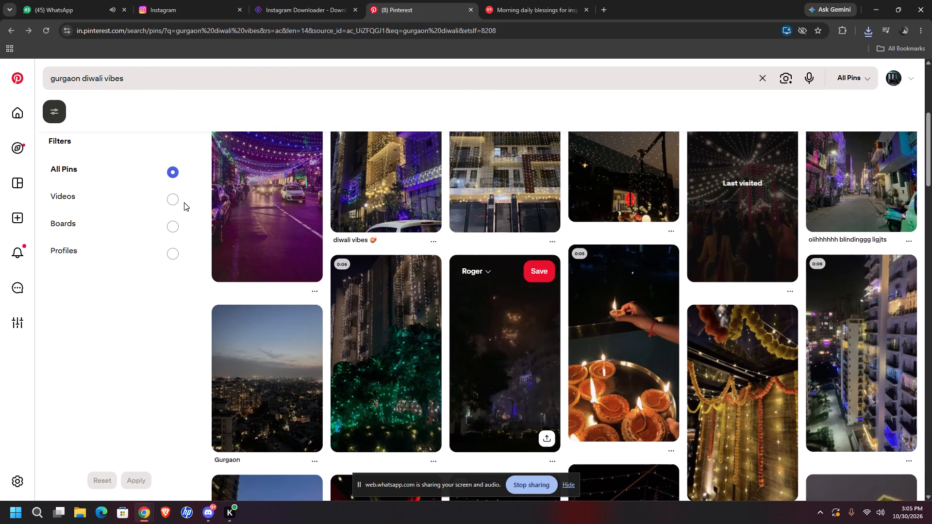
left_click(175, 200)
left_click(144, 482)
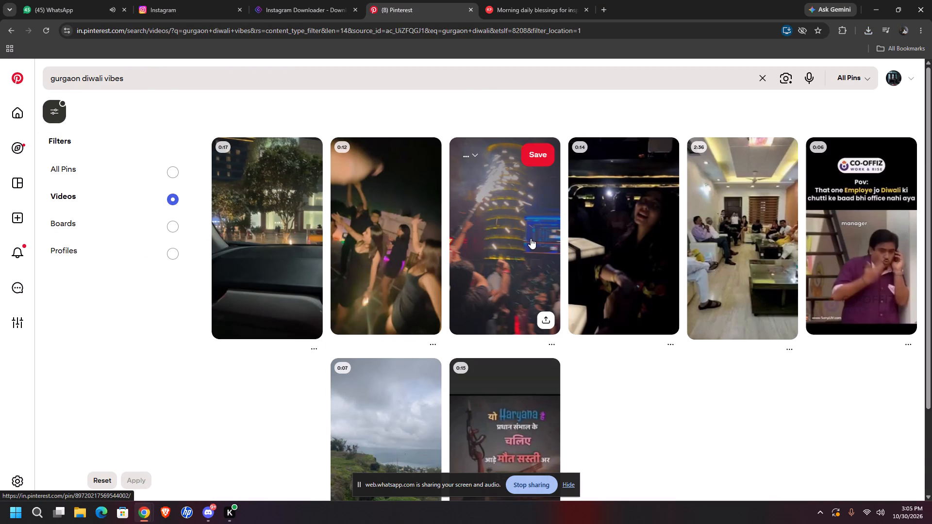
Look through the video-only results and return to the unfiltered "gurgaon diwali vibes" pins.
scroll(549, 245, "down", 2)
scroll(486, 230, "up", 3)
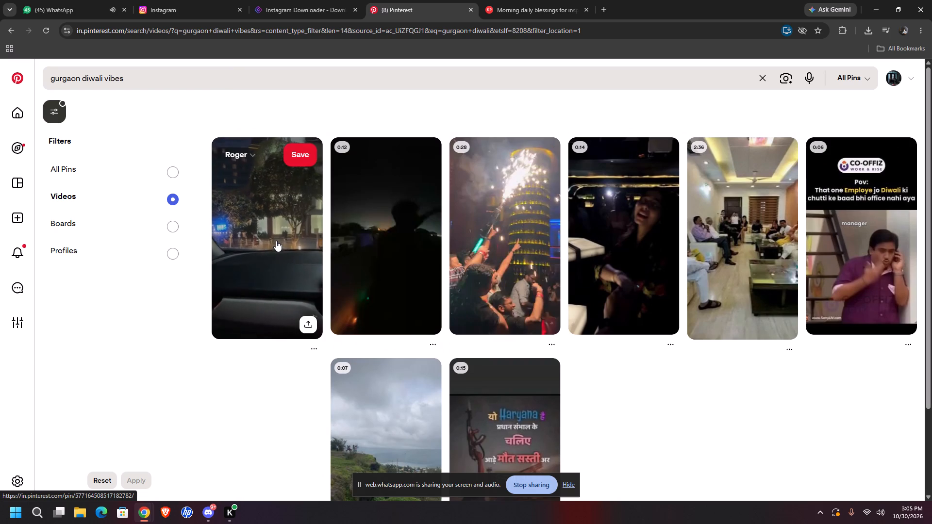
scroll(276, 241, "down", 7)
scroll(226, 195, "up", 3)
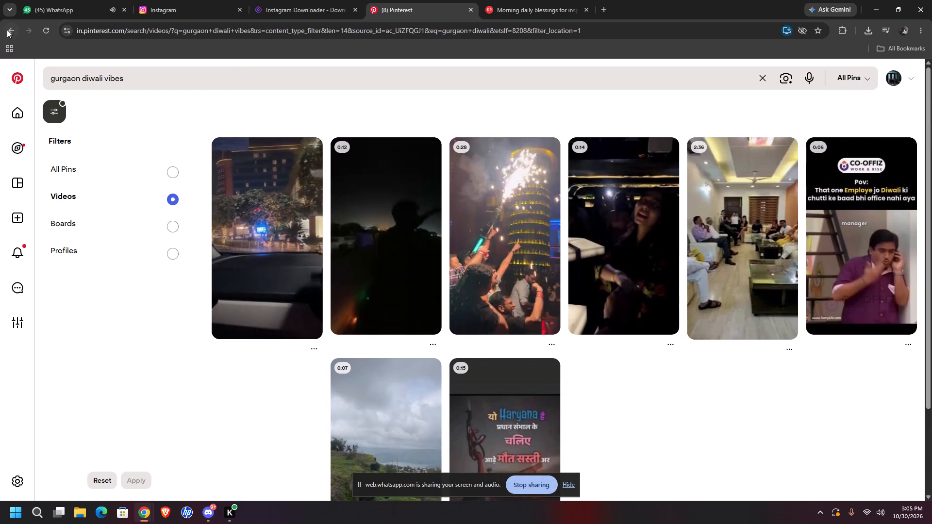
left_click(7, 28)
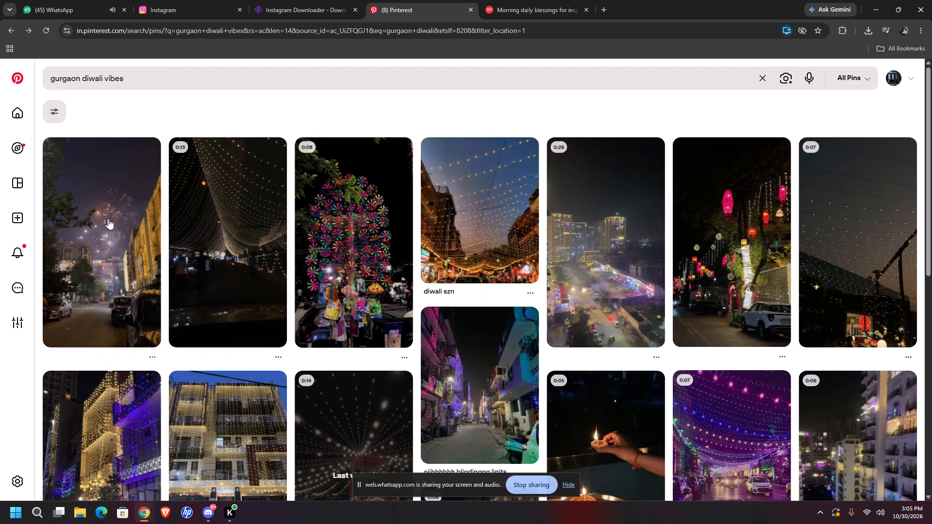
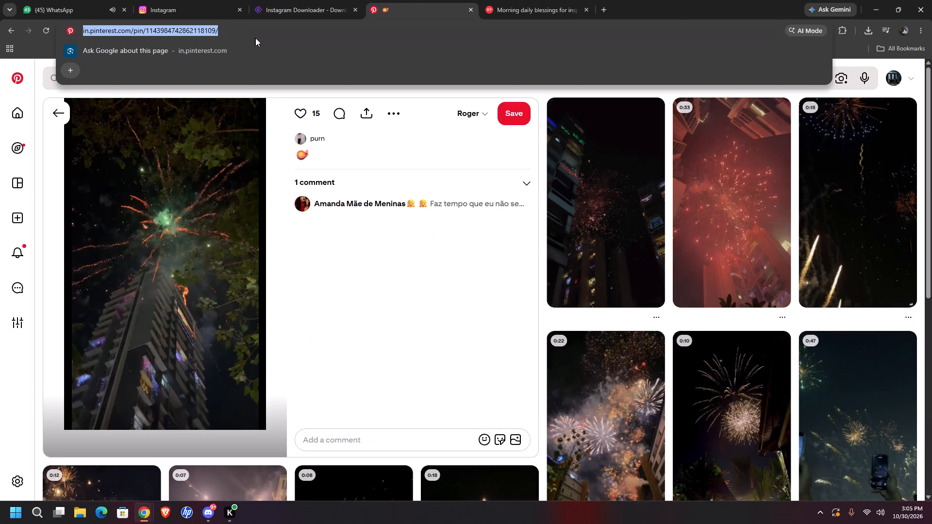
Copy the open high-rise fireworks pin's link and download its video through the KlickPin Pinterest video downloader.
key("ctrl+c")
left_click(525, 0)
left_click(8, 24)
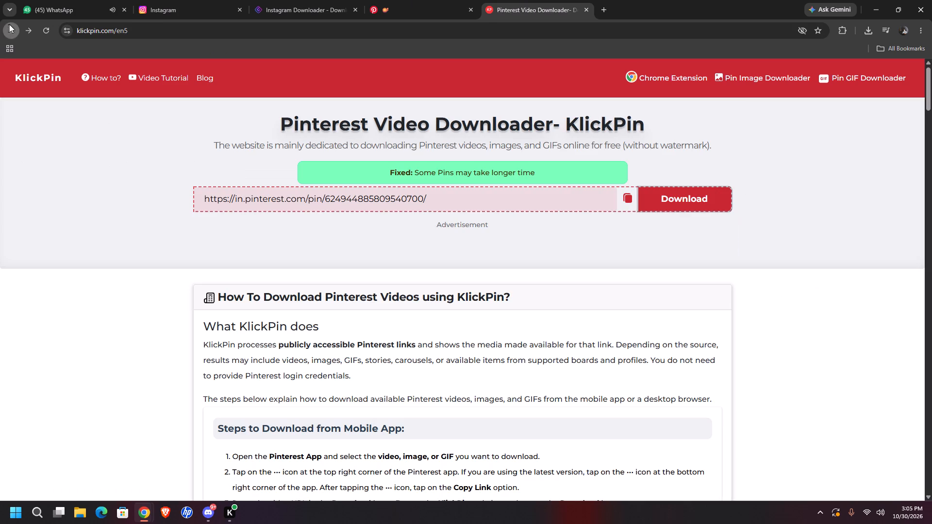
left_click(473, 199)
key("ctrl+a")
key("ctrl+v")
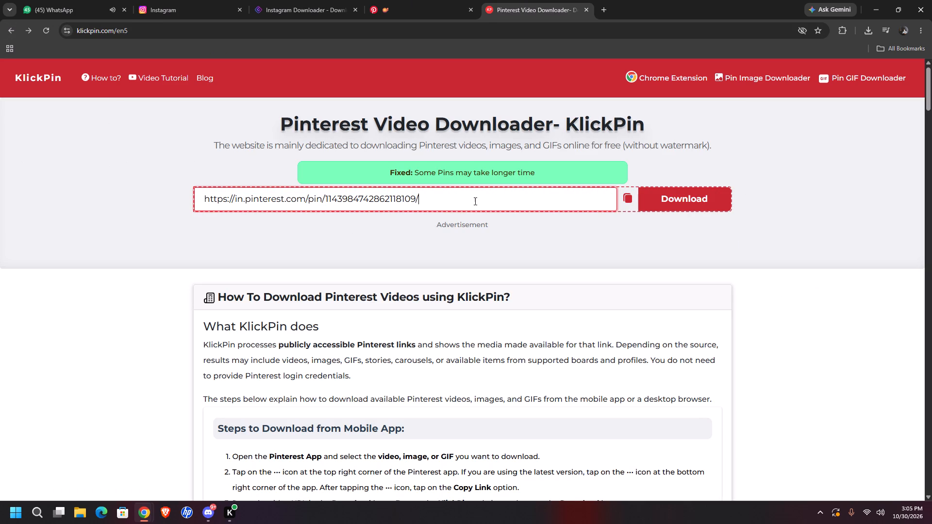
left_click(700, 200)
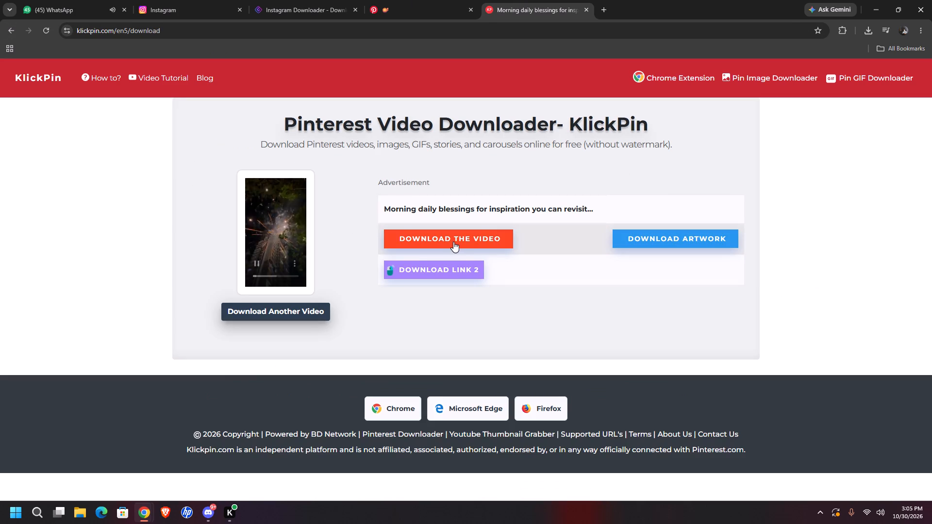
left_click(451, 241)
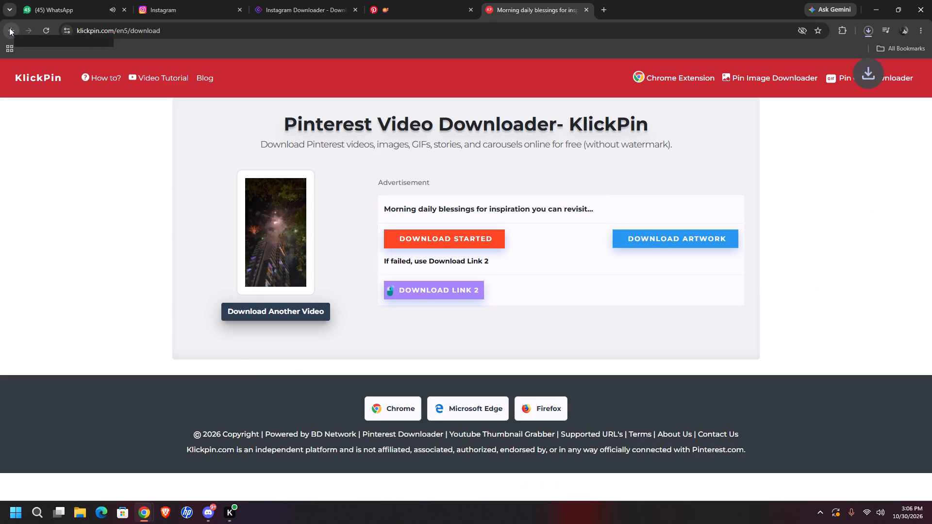
left_click(9, 28)
left_click(9, 28)
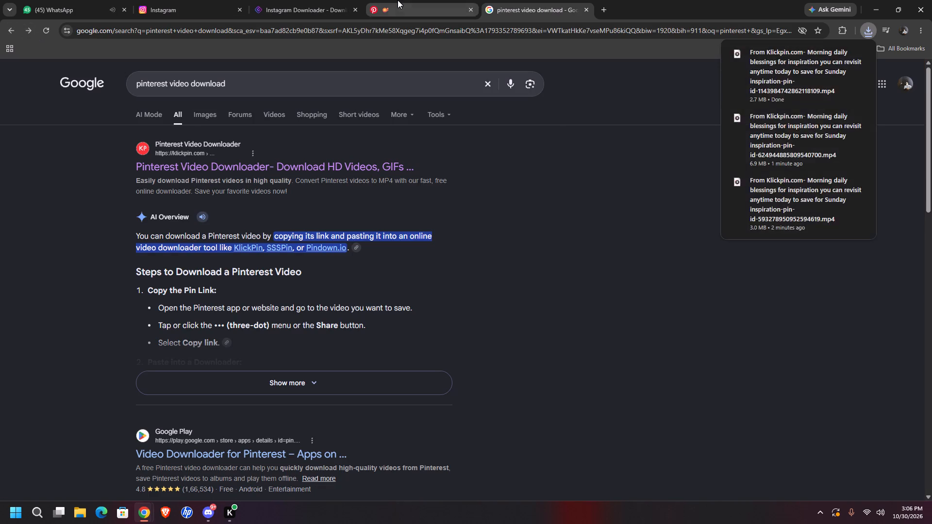
Back on Pinterest, open the related 0:22 fireworks pin and copy its link.
left_click(398, 0)
scroll(669, 278, "down", 5)
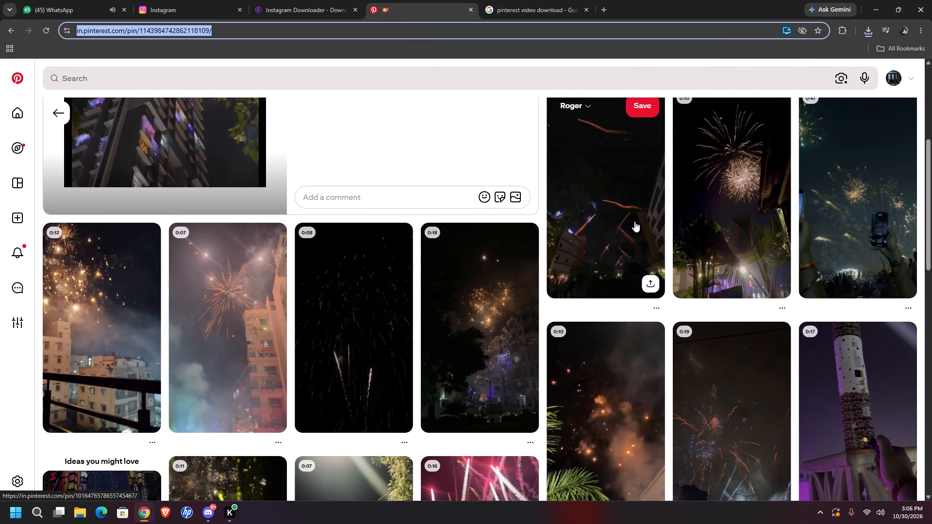
left_click(632, 220)
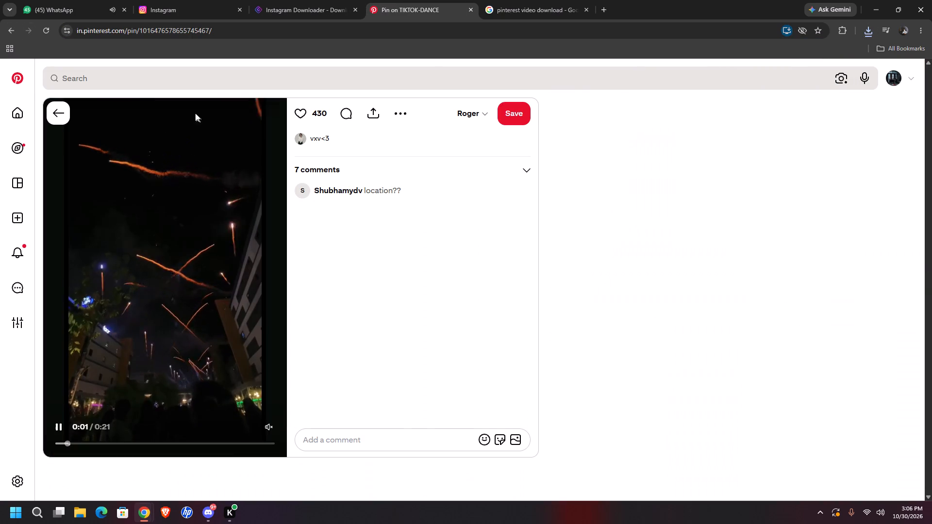
left_click(234, 28)
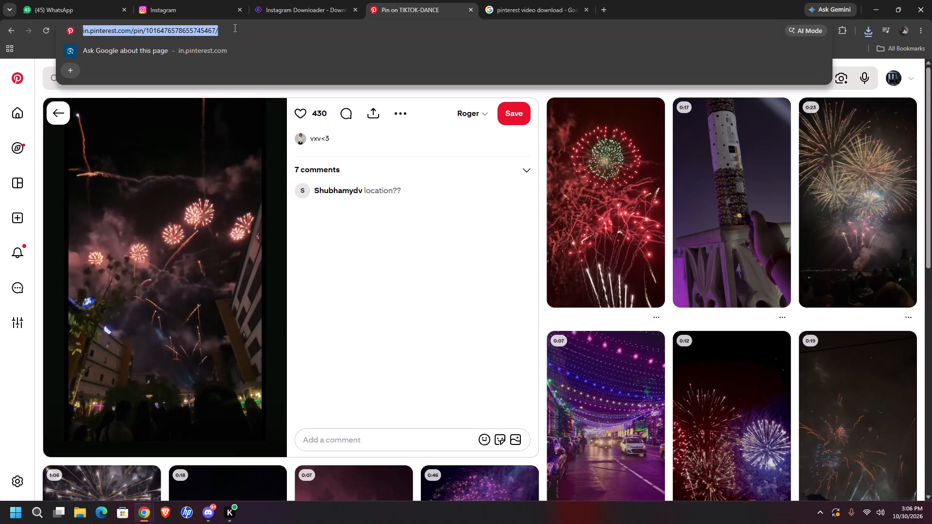
key("ctrl+c")
key("ctrl+c")
Reopen KlickPin from the Google results and download the video of the copied fireworks pin.
left_click(554, 0)
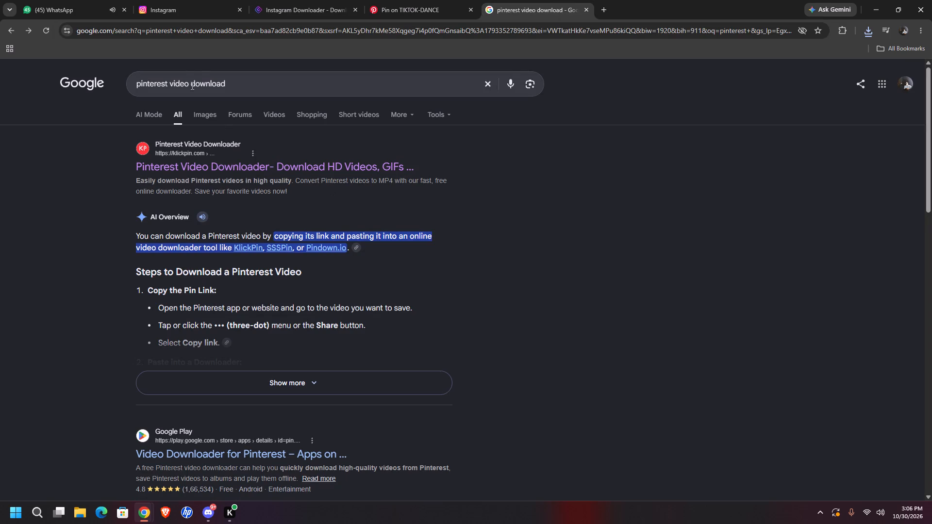
left_click(305, 164)
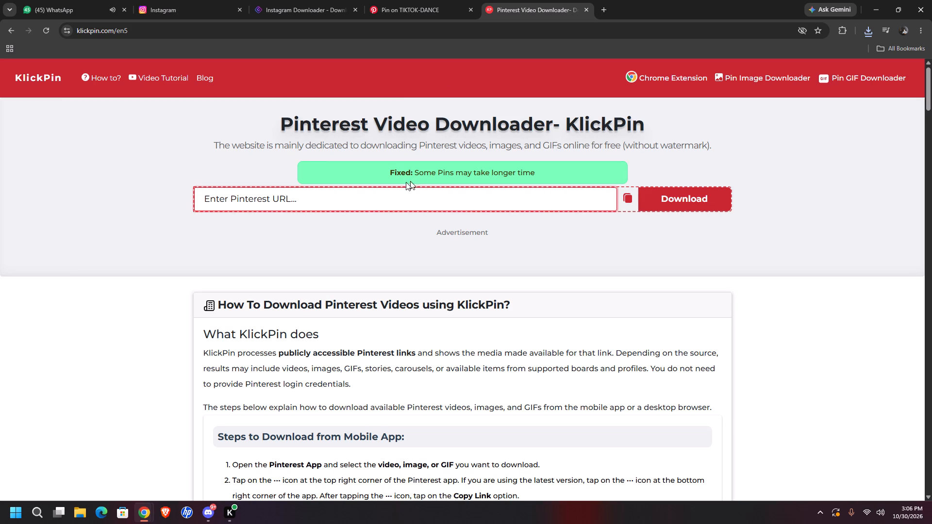
left_click(370, 200)
key("ctrl+v")
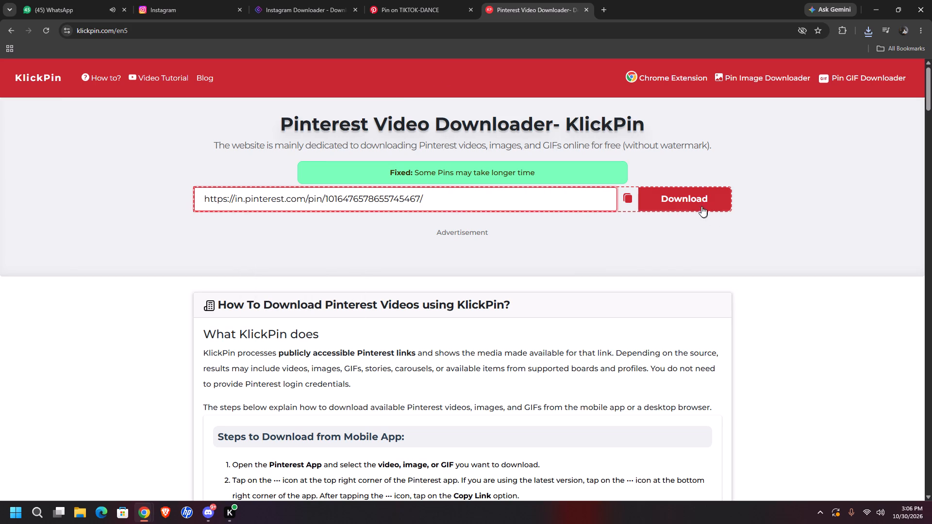
left_click(699, 203)
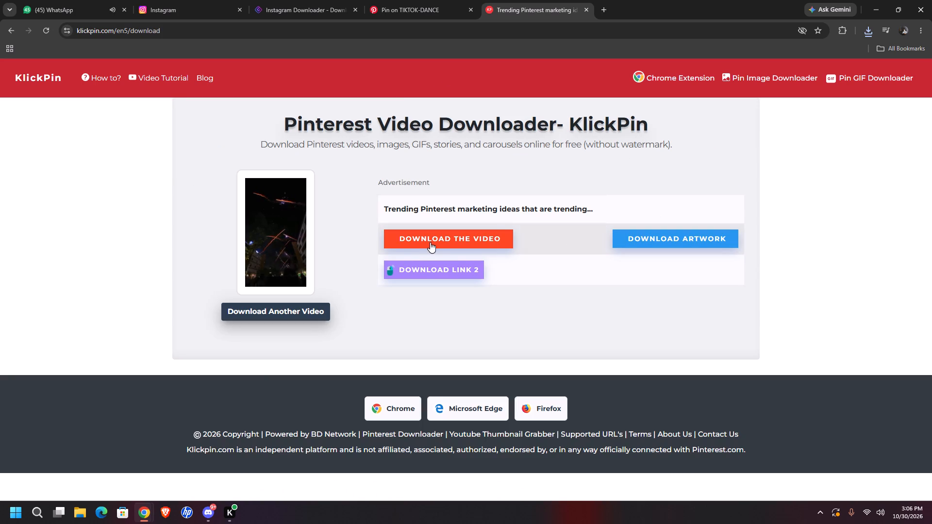
left_click(430, 240)
Return to the "gurgaon diwali vibes" results on Pinterest and look through the pins for another clip.
left_click(437, 0)
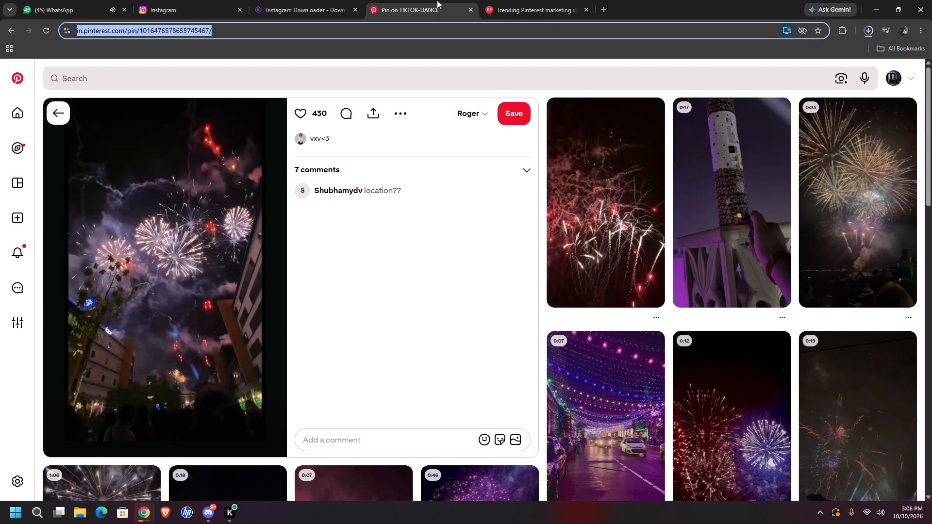
left_click(10, 31)
scroll(626, 232, "down", 3)
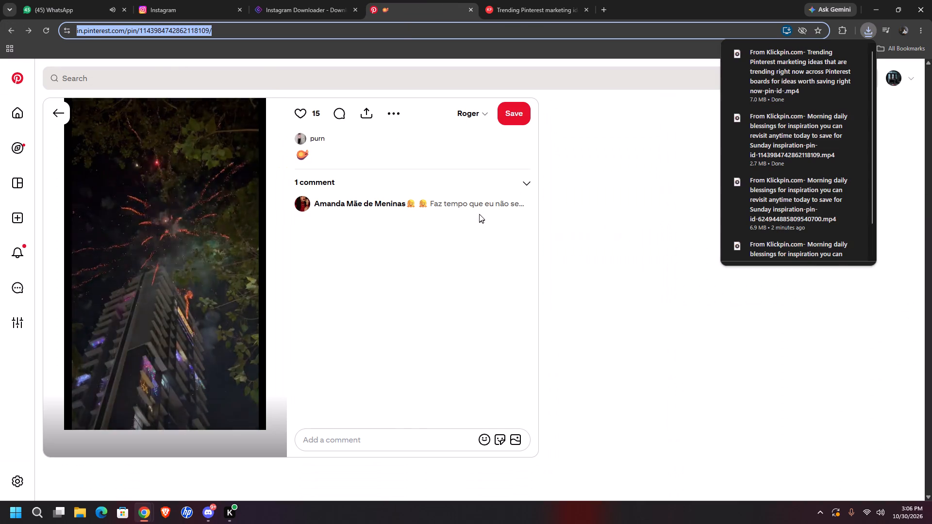
scroll(418, 190, "up", 1)
left_click(11, 29)
scroll(534, 283, "down", 3)
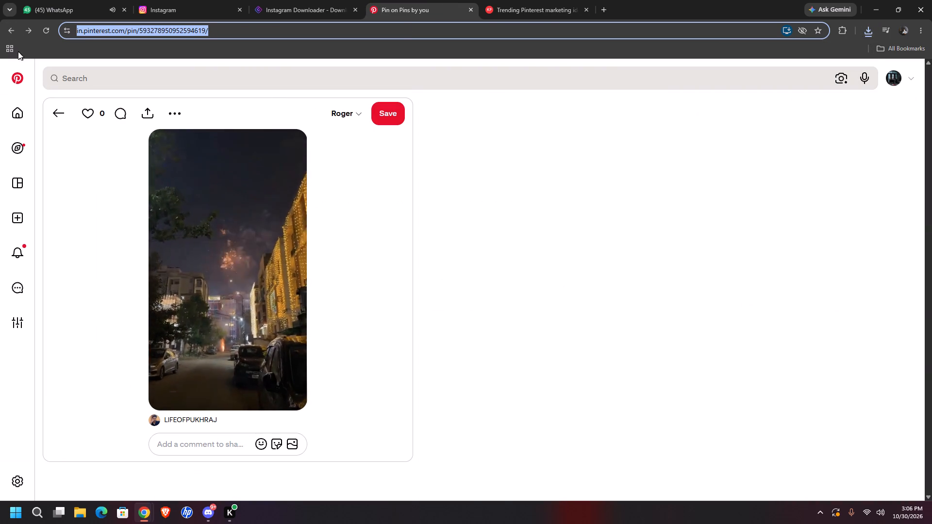
left_click(11, 29)
scroll(816, 296, "down", 5)
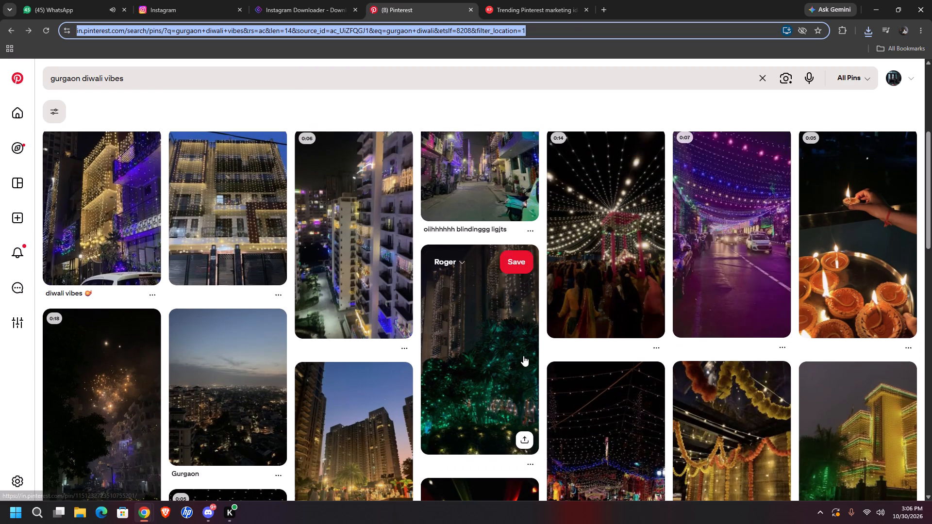
scroll(186, 304, "down", 2)
scroll(648, 311, "up", 3)
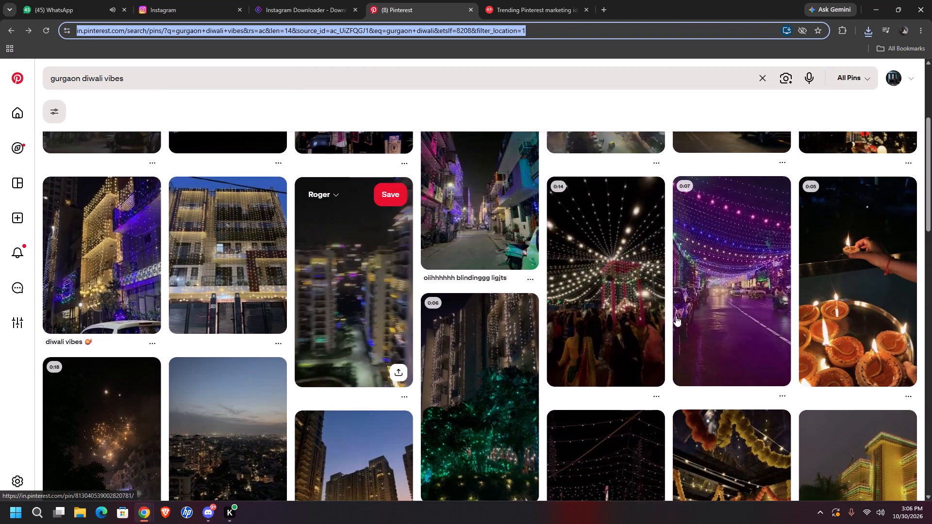
Open the 0:07 pin of a street under purple string lights and download its video with KlickPin.
left_click(708, 295)
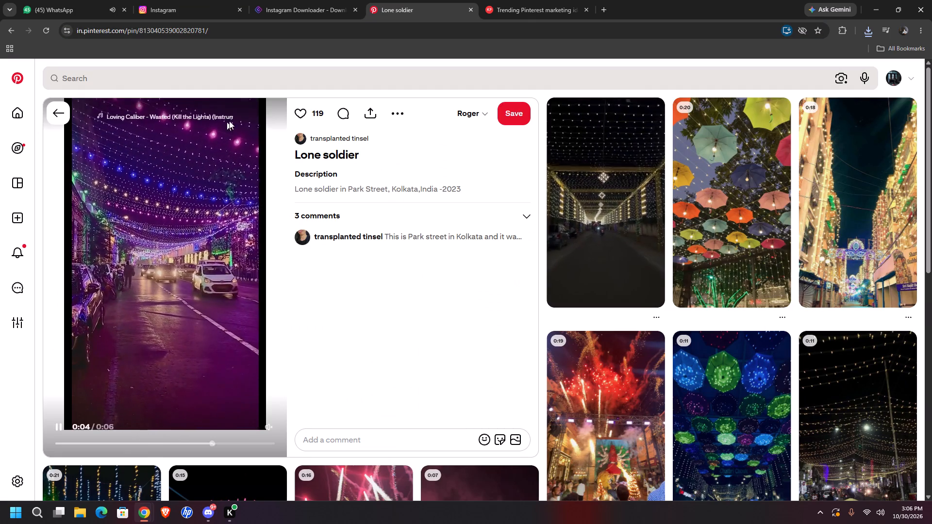
left_click(226, 28)
key("ctrl+c")
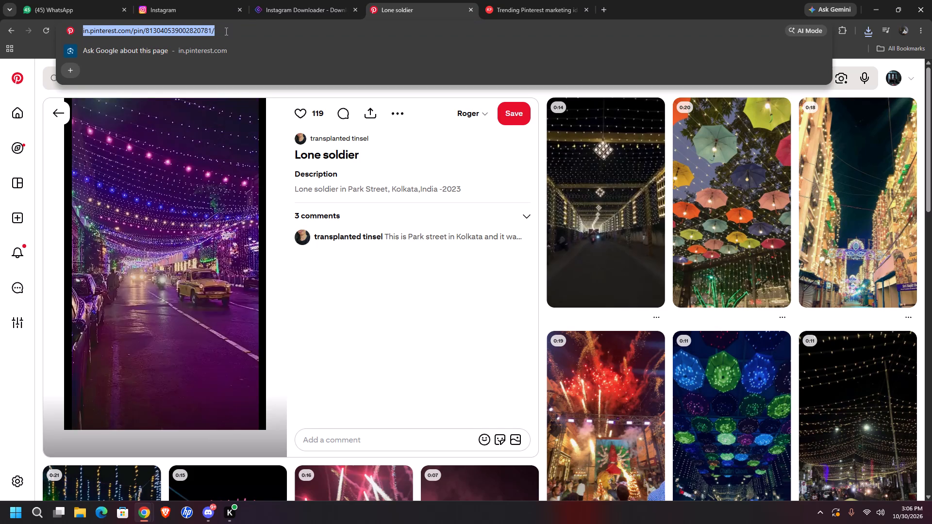
key("ctrl+c")
left_click(549, 0)
left_click(7, 25)
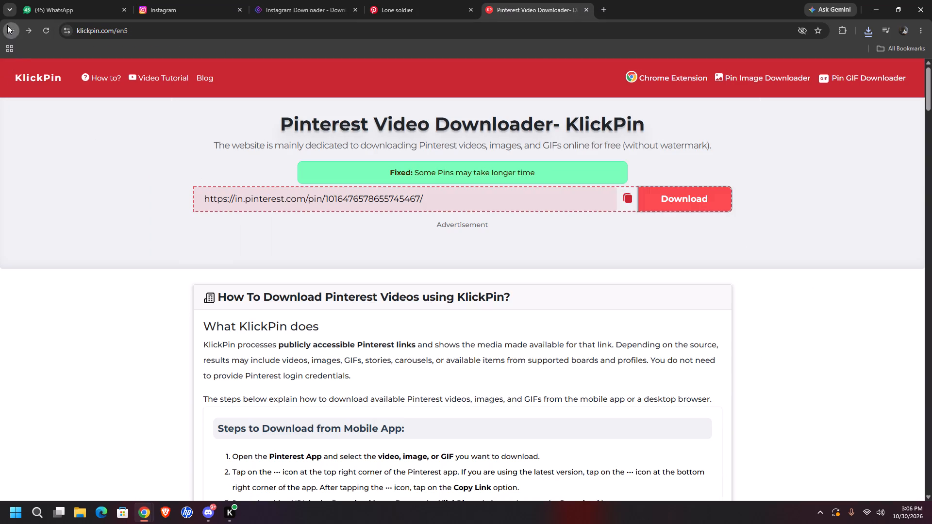
left_click(403, 200)
key("ctrl+a")
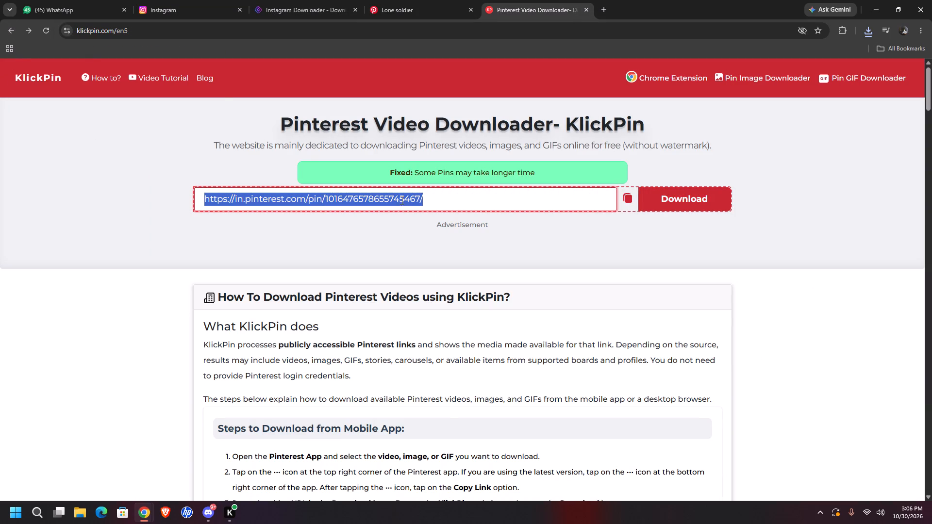
key("ctrl+v")
left_click(696, 202)
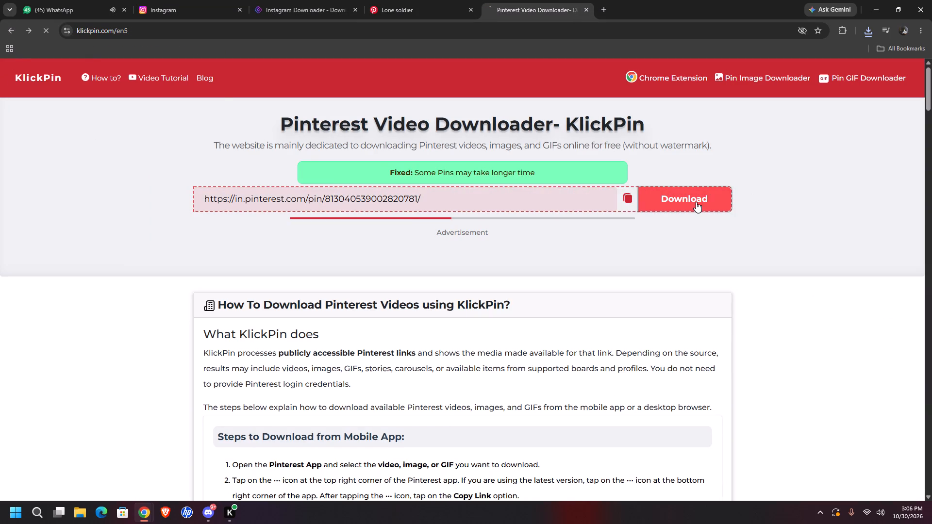
left_click(446, 238)
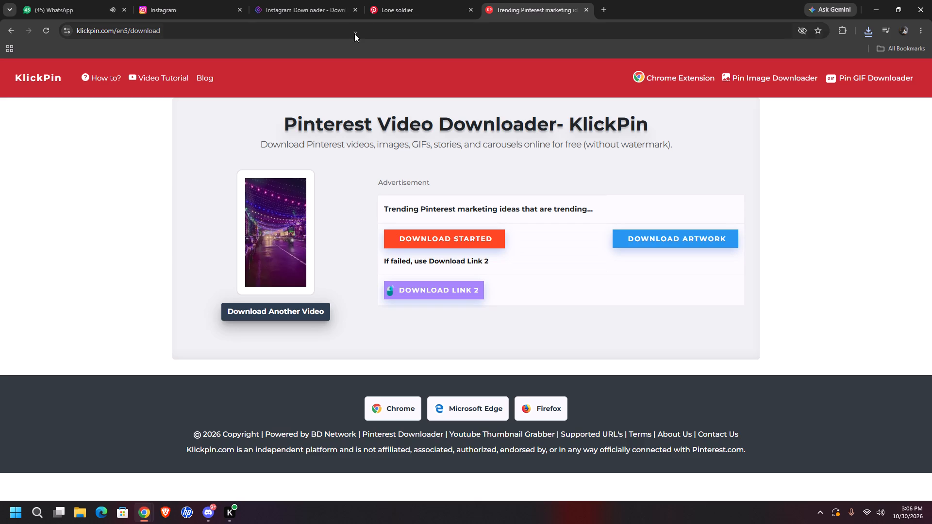
Look through the pins related to "Lone soldier", then return to the "gurgaon diwali vibes" results and open another pin.
left_click(380, 0)
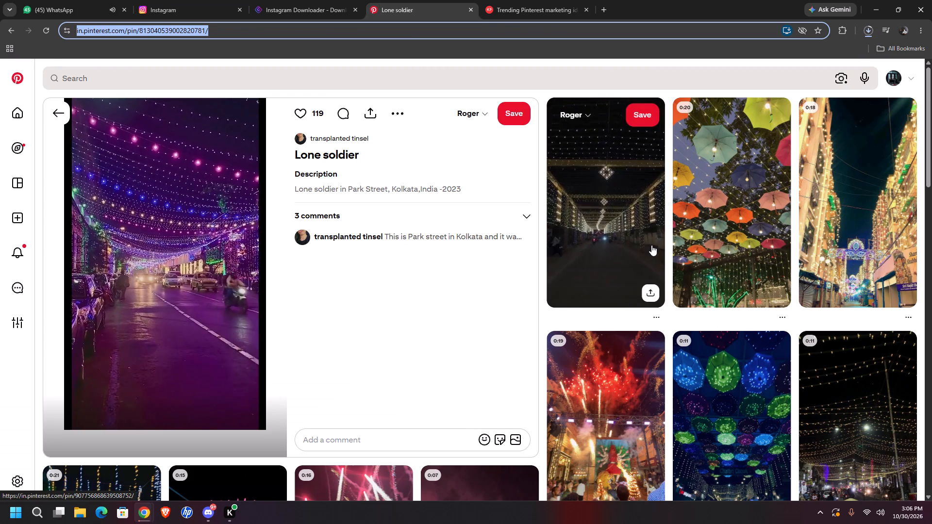
scroll(664, 237, "down", 1)
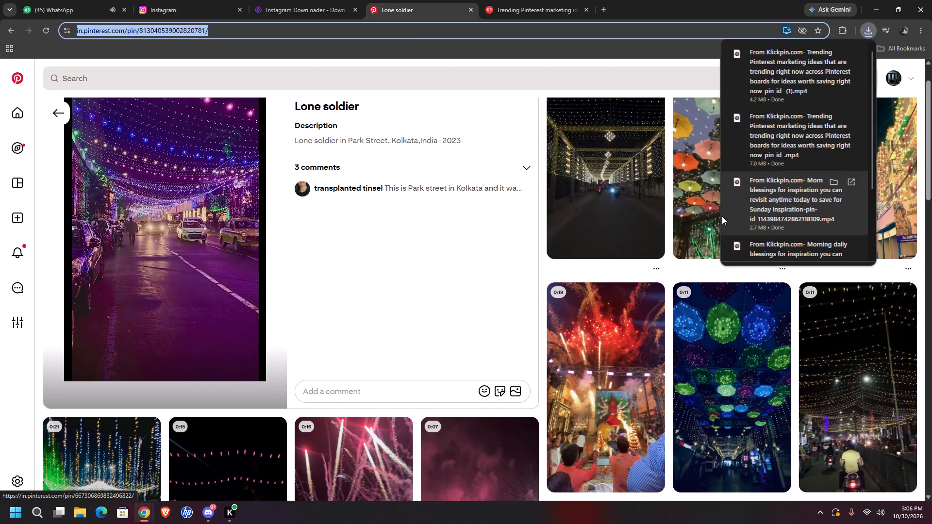
scroll(713, 245, "down", 2)
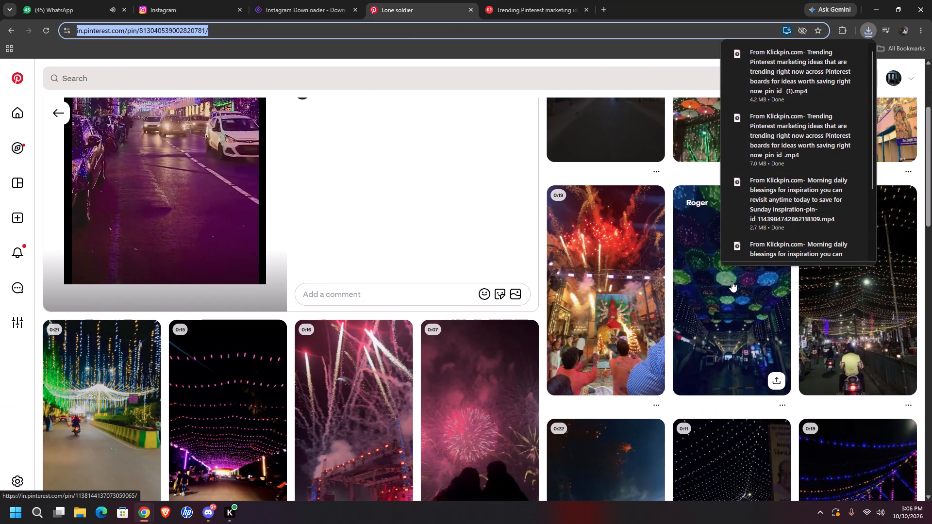
scroll(540, 313, "down", 2)
scroll(322, 309, "up", 5)
left_click(10, 32)
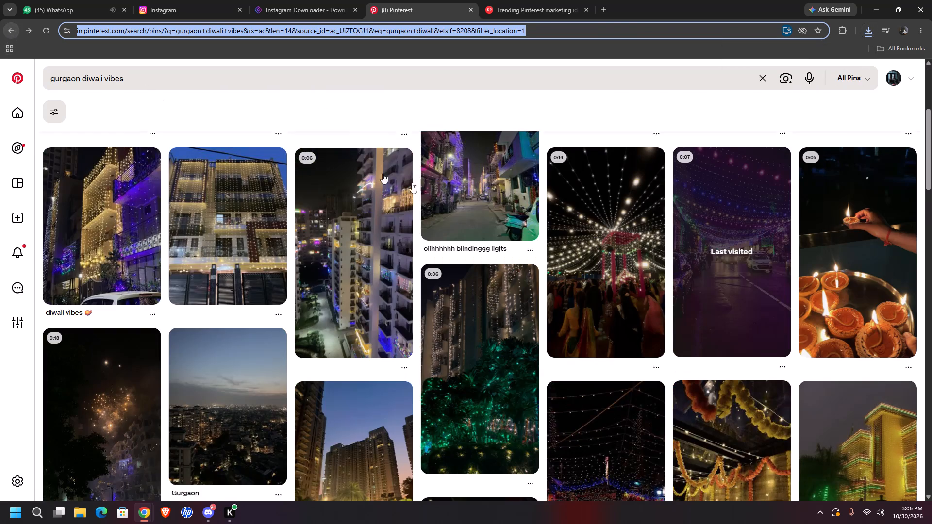
scroll(595, 267, "down", 5)
scroll(426, 311, "down", 5)
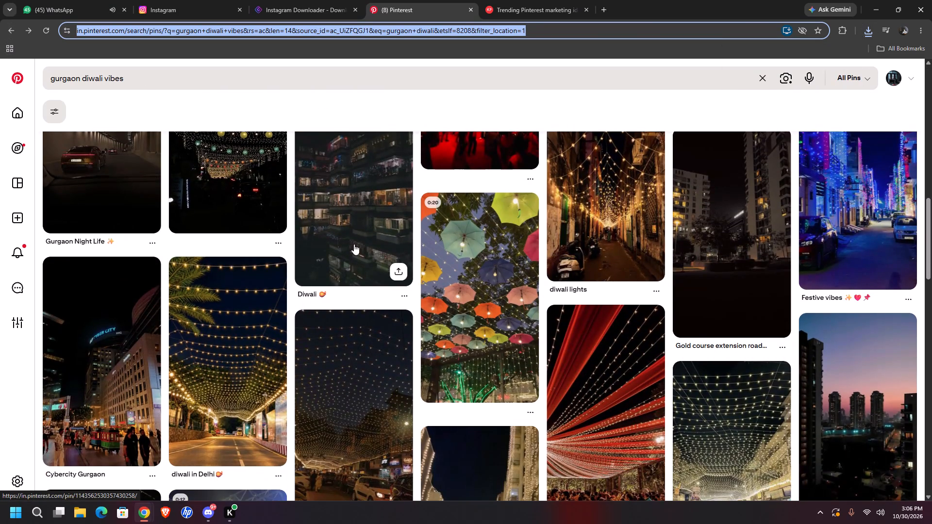
scroll(358, 244, "up", 2)
left_click(248, 261)
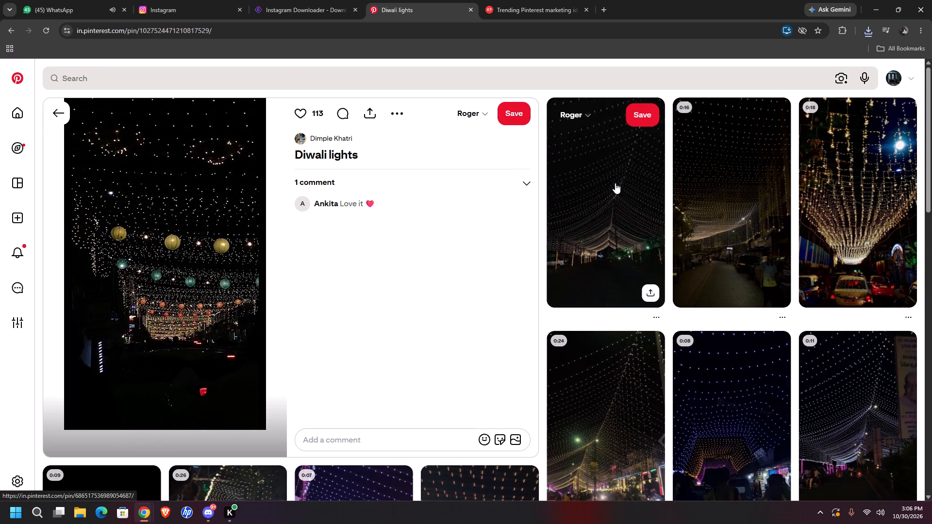
Browse the pins related to "Diwali lights", open the 0:03 pin of hanging star lanterns and copy its link.
left_click(615, 183)
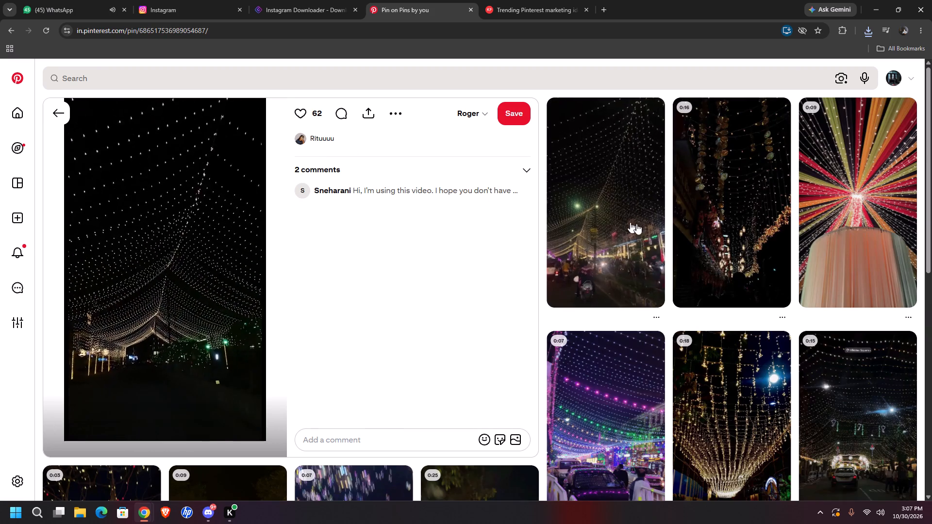
scroll(679, 243, "down", 4)
scroll(214, 197, "down", 2)
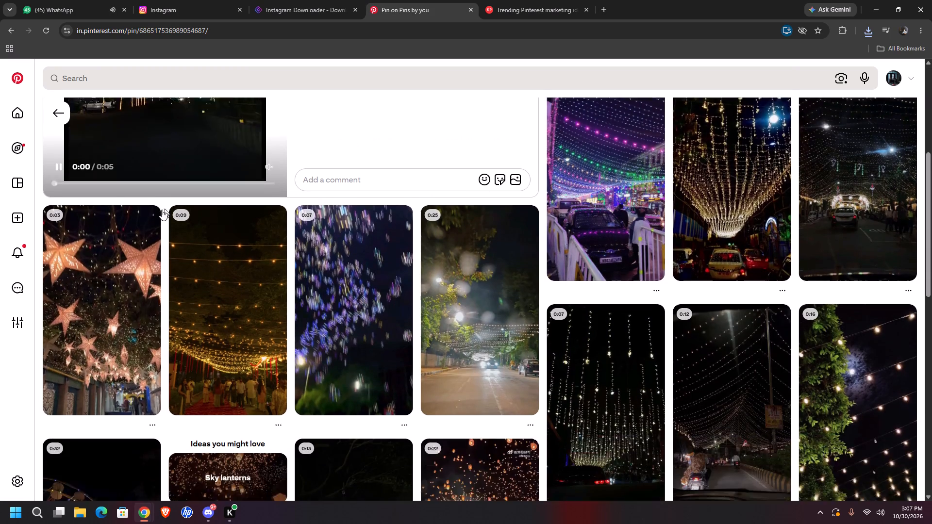
left_click(112, 233)
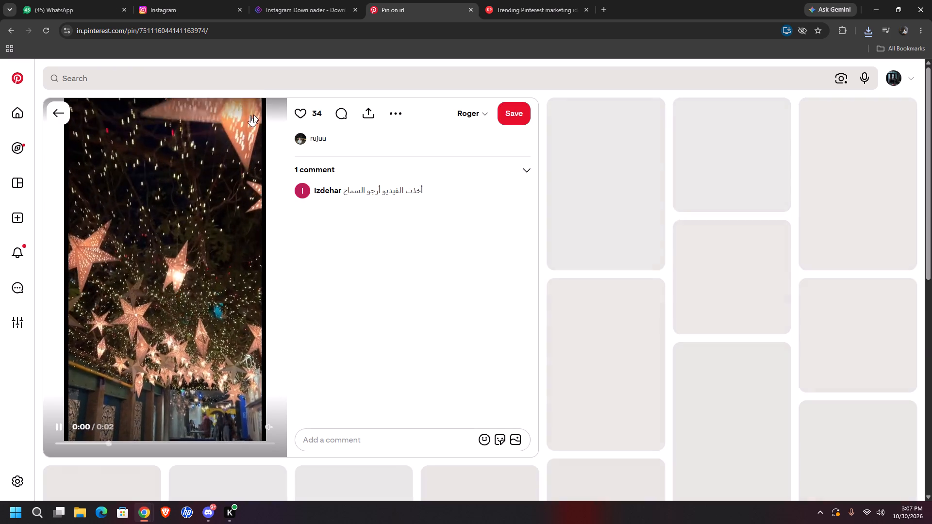
left_click(246, 27)
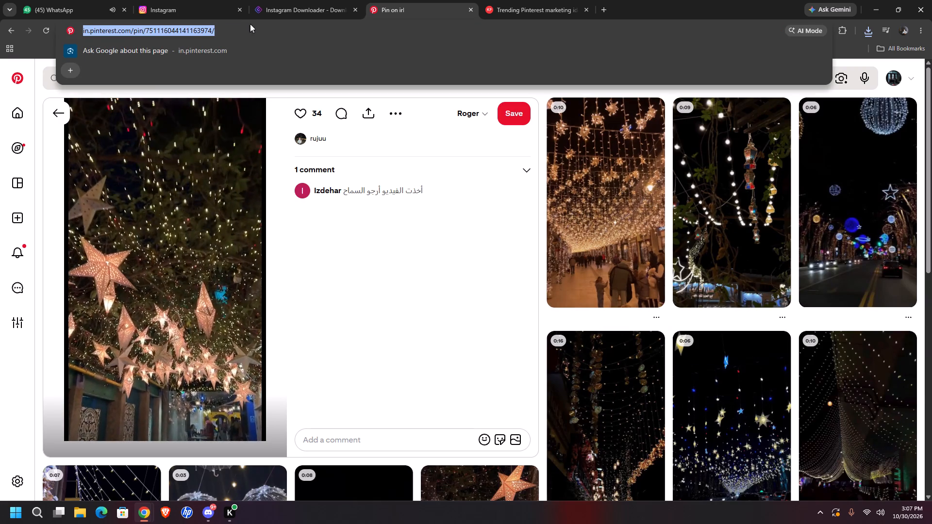
key("ctrl+c")
key("ctrl+c")
Return to KlickPin's link form, replace the old link with the copied star lanterns pin link, and download the video.
left_click(557, 0)
left_click(6, 23)
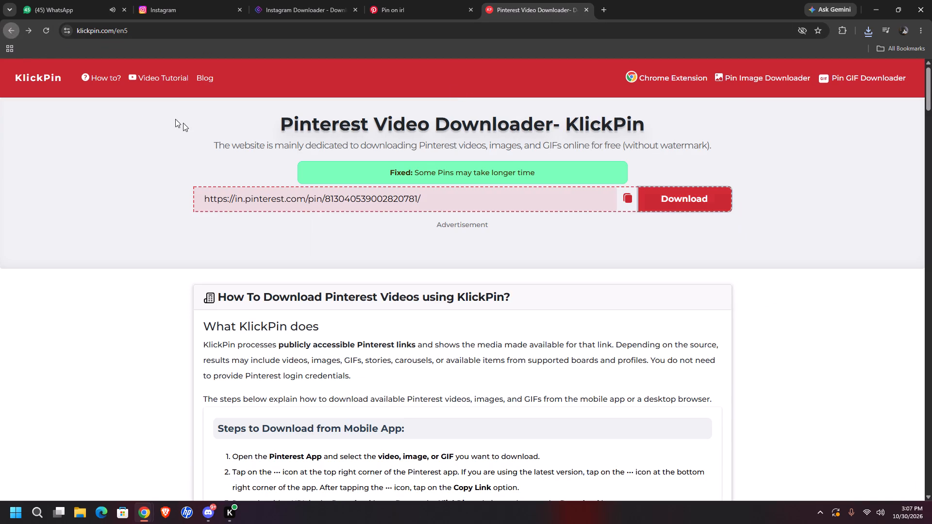
left_click(455, 202)
key("ctrl+a")
key("ctrl+v")
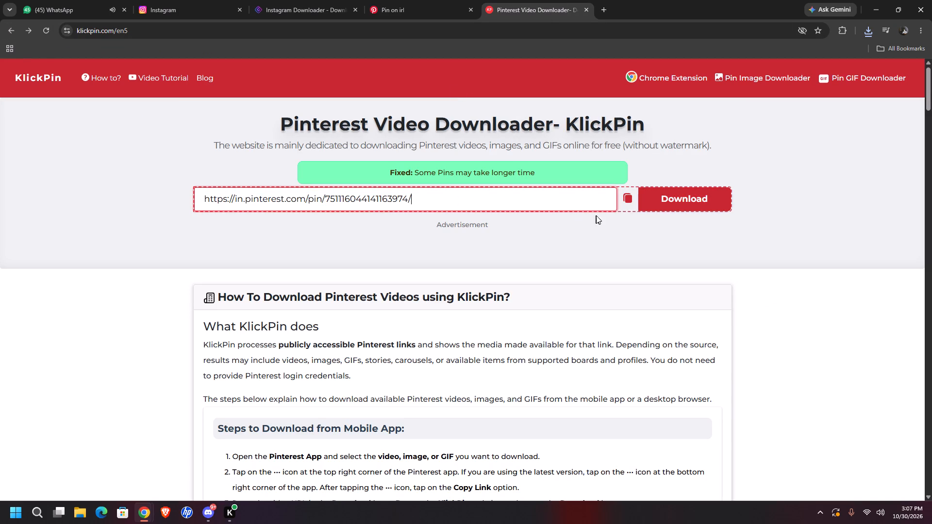
left_click(681, 198)
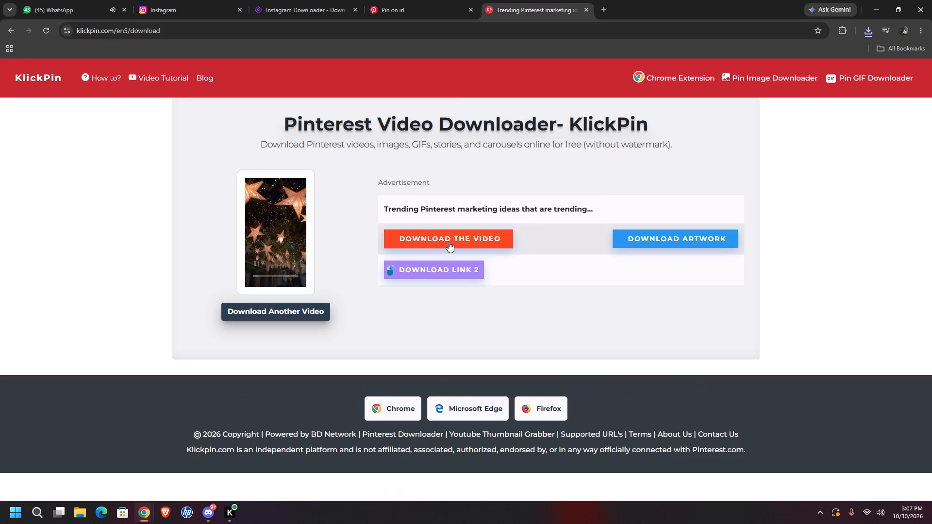
left_click(448, 240)
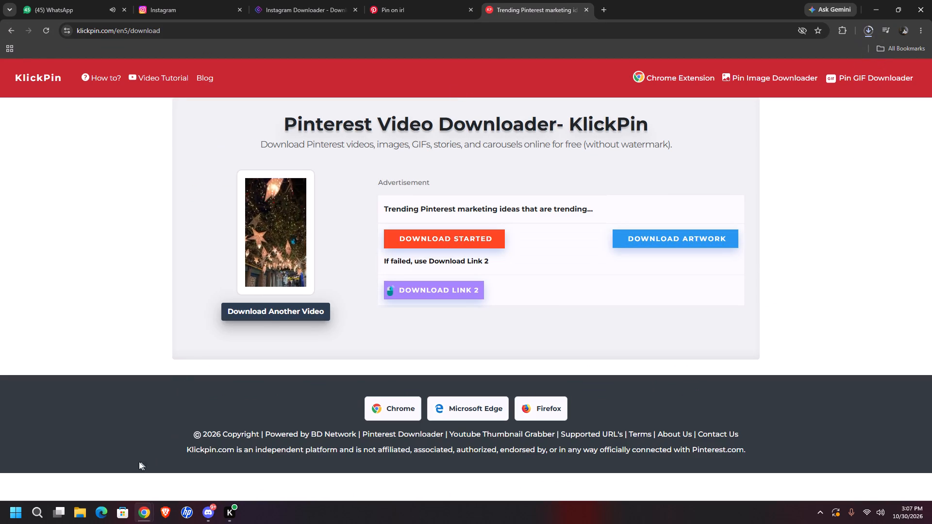
Replay the "Diwali Vibes Gurgaon" reel on Instagram, then open its original audio page and listen to the track.
left_click(169, 0)
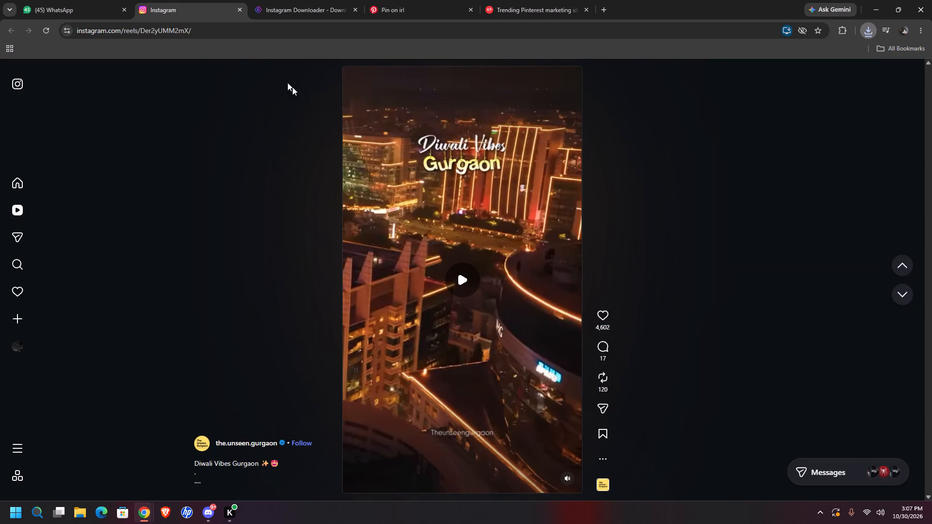
left_click(455, 263)
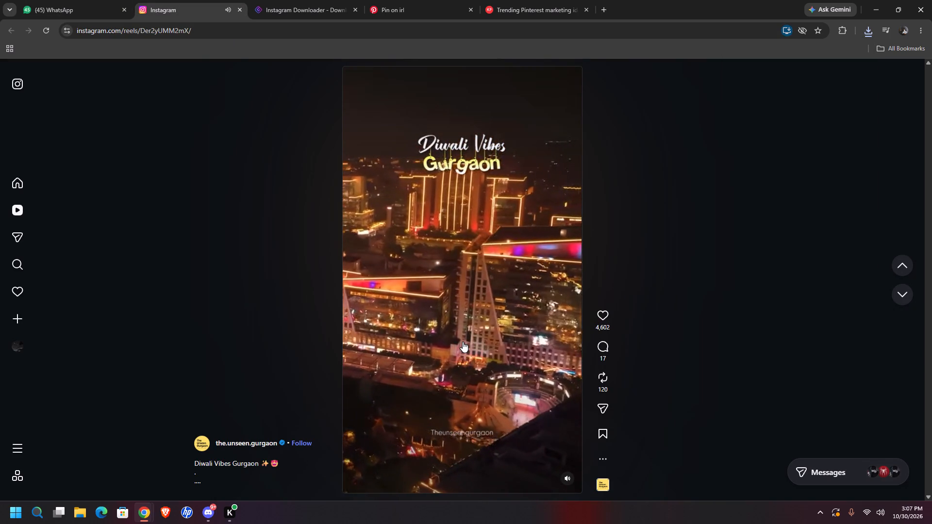
left_click(462, 340)
left_click(600, 483)
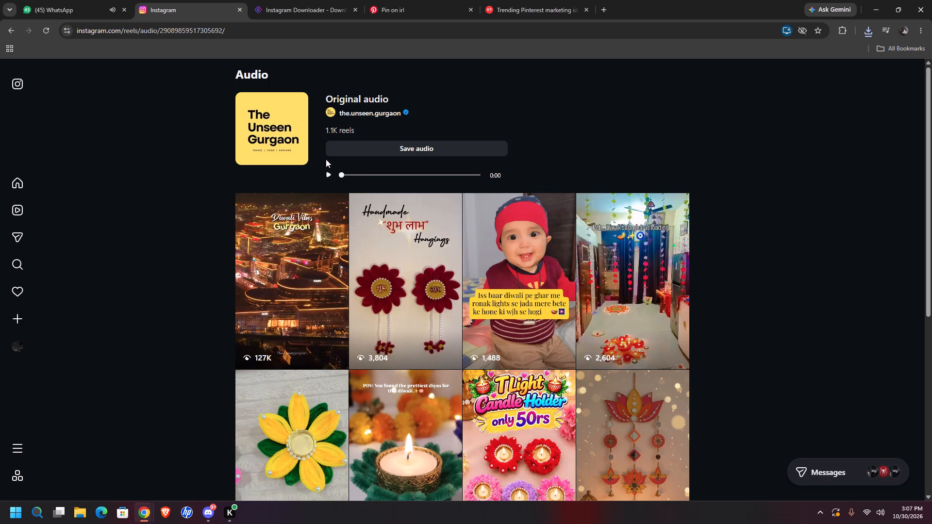
left_click(328, 176)
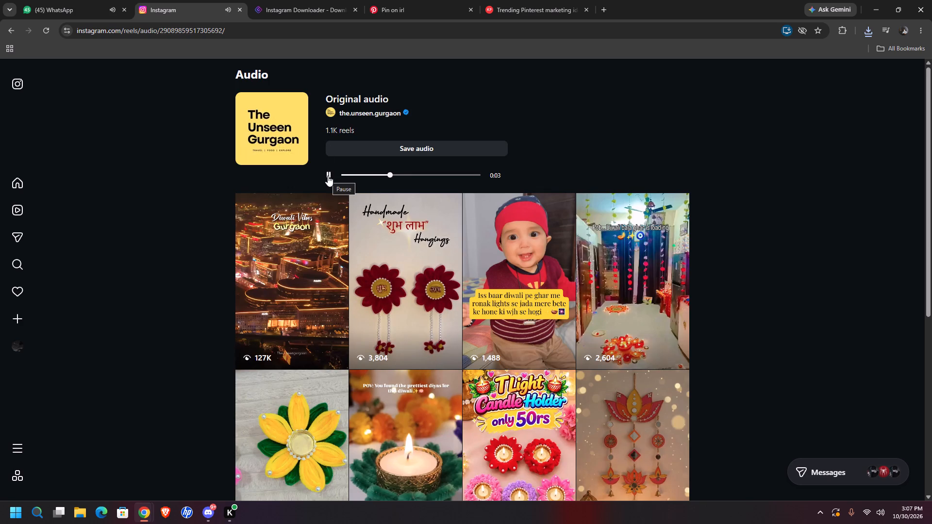
left_click(328, 176)
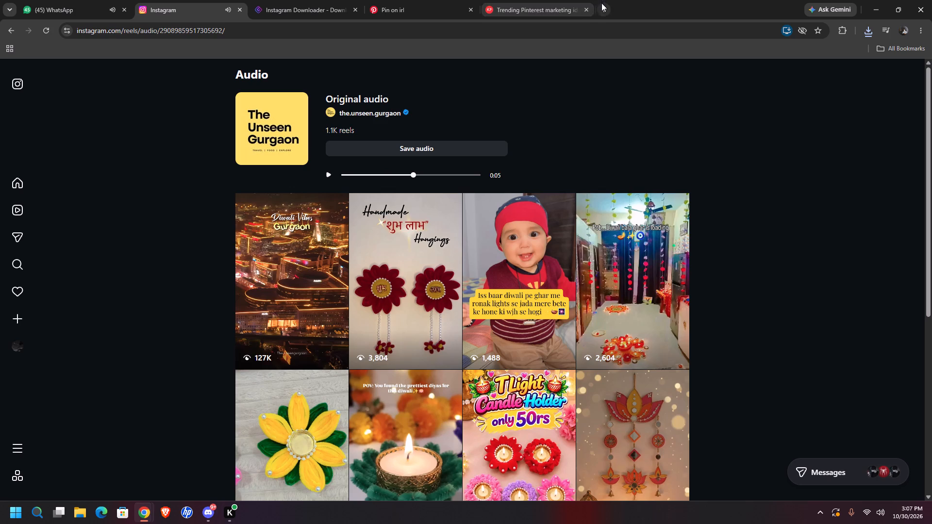
Open YouTube in a new tab and search for the suggested "shame rangoli si rate taro wali status".
left_click(604, 4)
left_click(317, 281)
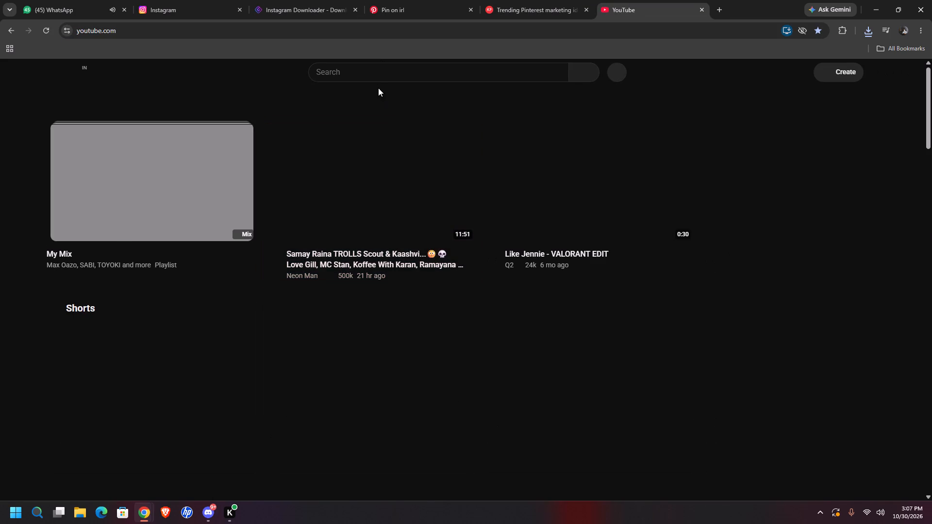
left_click(392, 71)
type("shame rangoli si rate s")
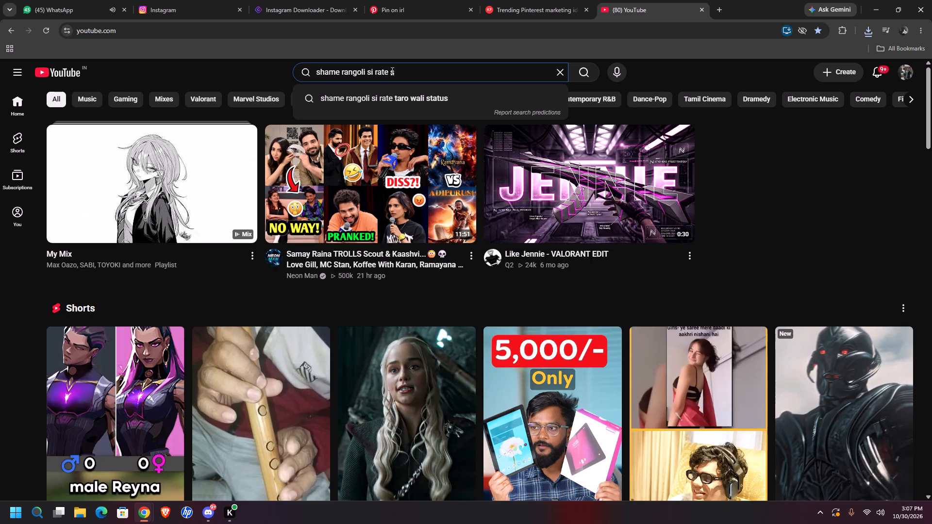
left_click(402, 98)
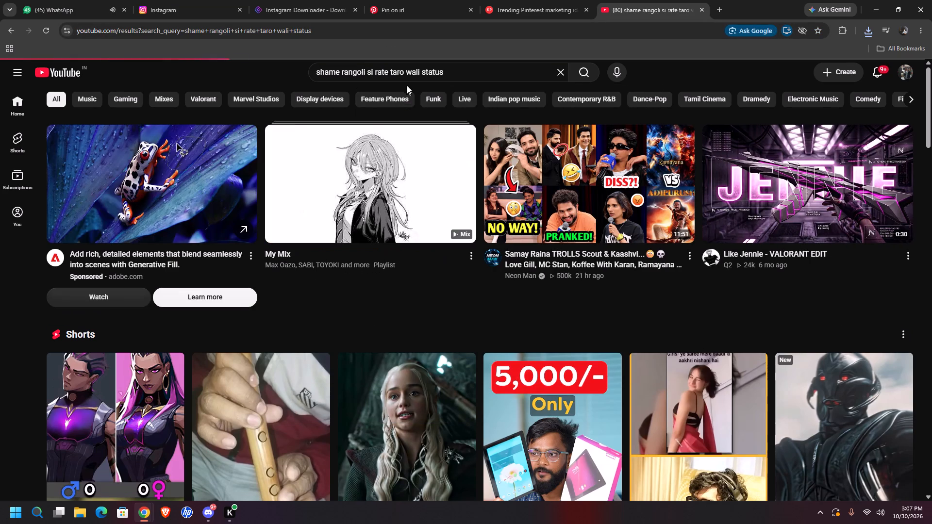
Shorten the YouTube search to "shame rangoli si rate taro wali" and run it.
left_click_drag(419, 73, 454, 79)
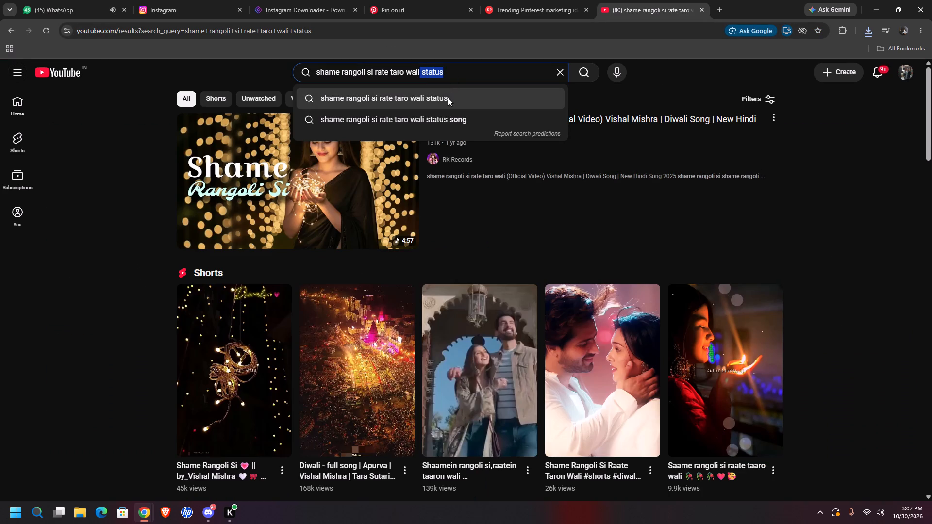
key("BackSpace")
key("Return")
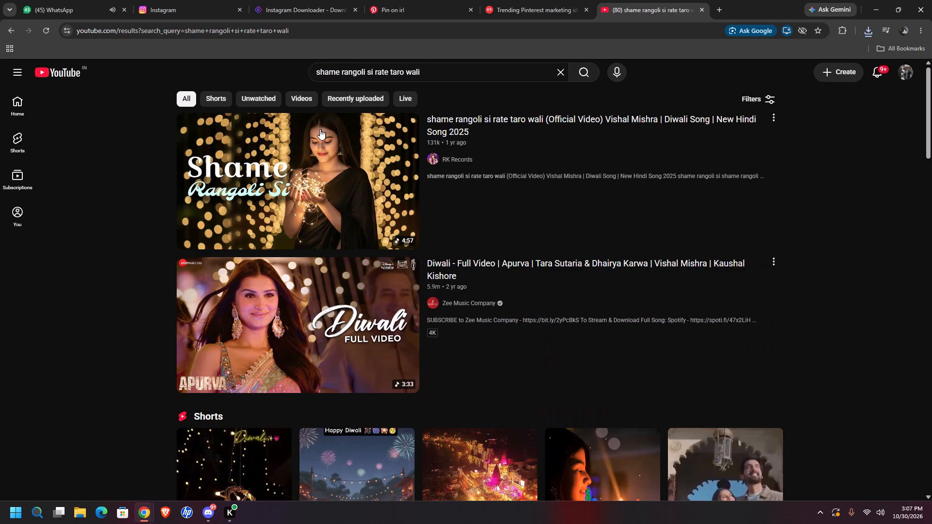
Open RK Records' official video of "shame rangoli si rate taro wali", pause it and skip to about 1:09.
scroll(322, 183, "down", 4)
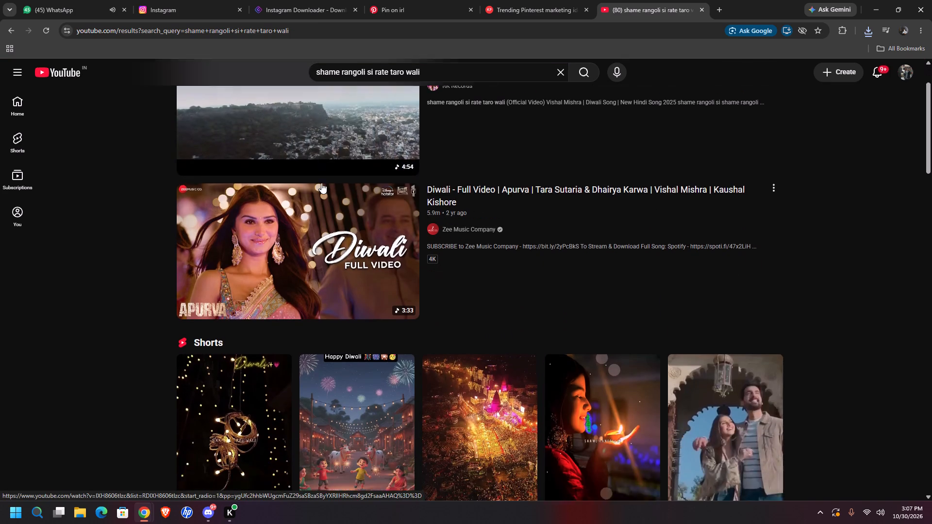
scroll(562, 169, "up", 4)
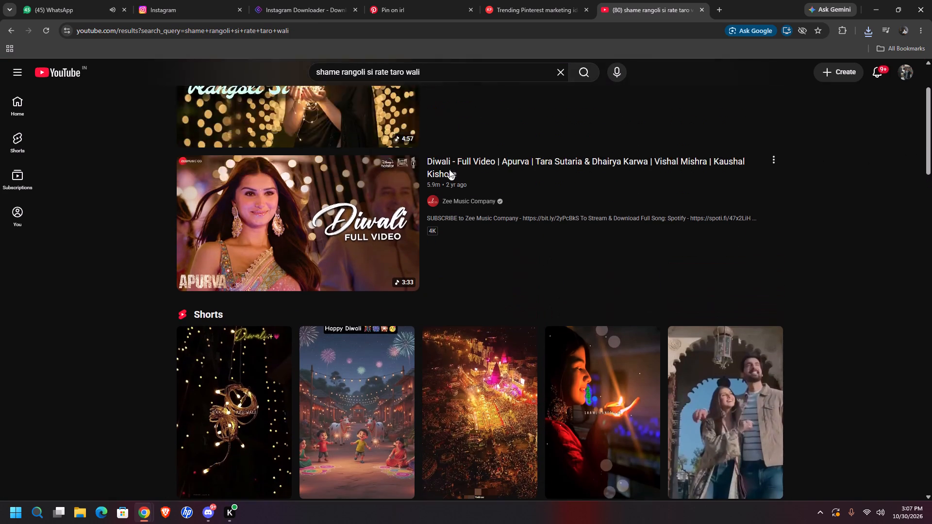
left_click(308, 169)
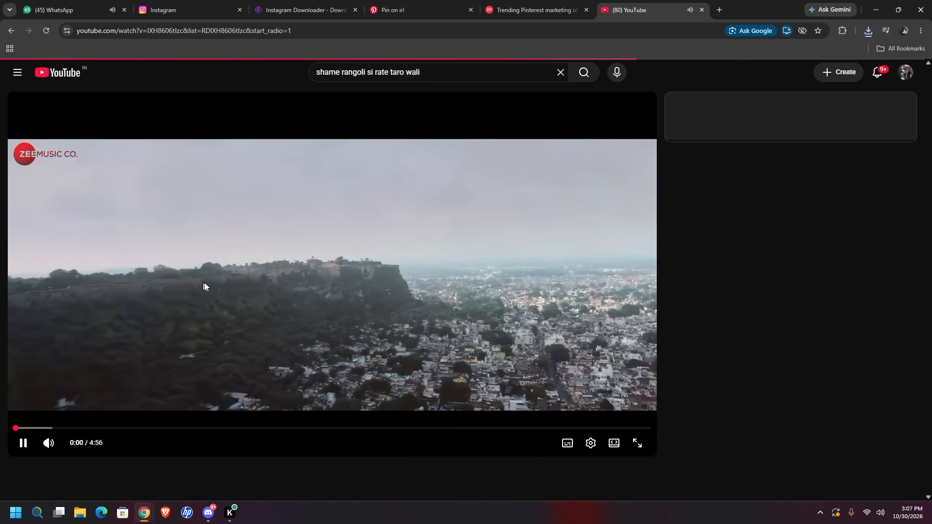
left_click(206, 282)
left_click(163, 426)
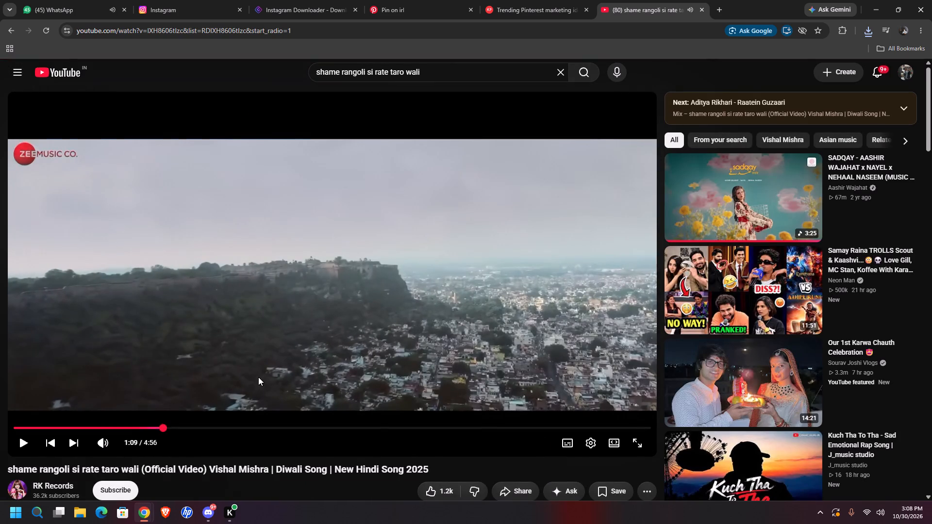
Play the song video briefly from about 1:09, pause it again and lower the player volume.
left_click(257, 377)
left_click(327, 265)
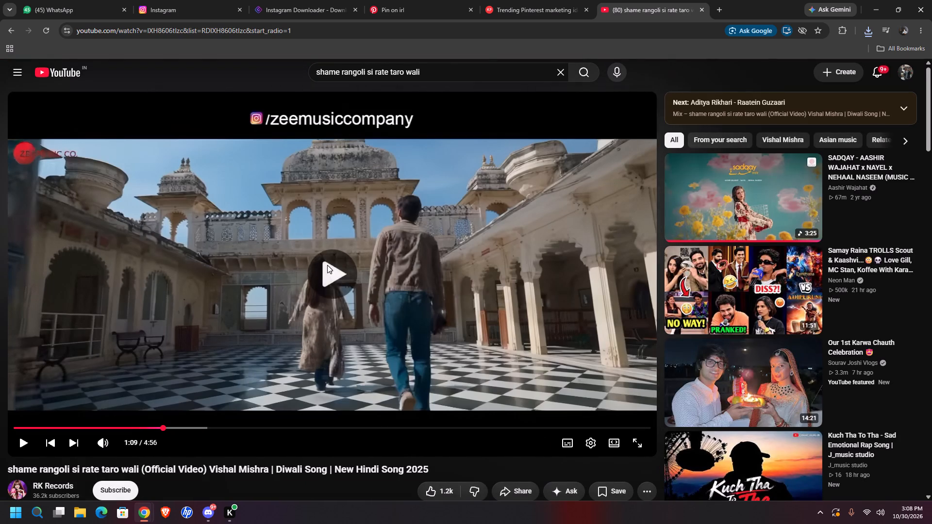
left_click(339, 271)
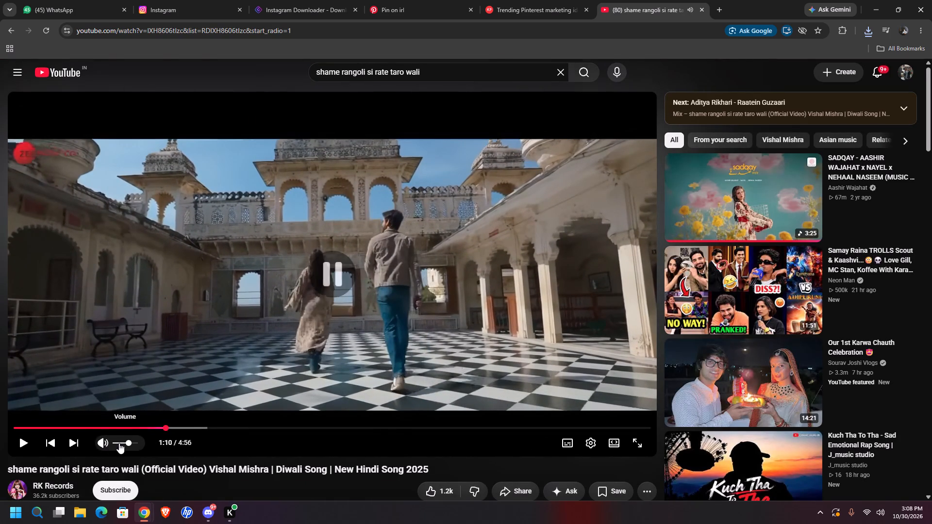
left_click(119, 443)
Copy the share link of the "shame rangoli si rate taro wali" video.
left_click(508, 490)
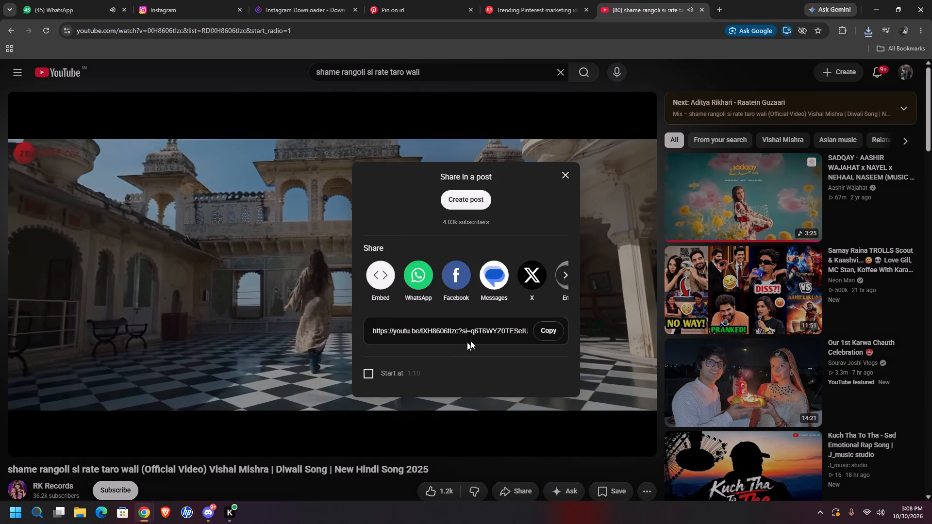
left_click(545, 329)
Search Google in a new tab for "yt 4k video downloader" and open the SnapYT site.
left_click(719, 11)
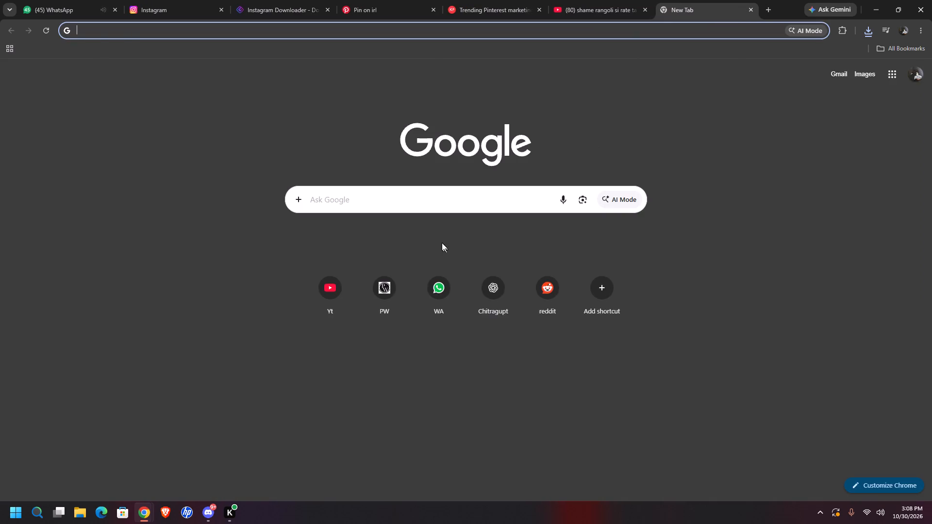
left_click(433, 192)
type("yt")
key("space")
type("4k")
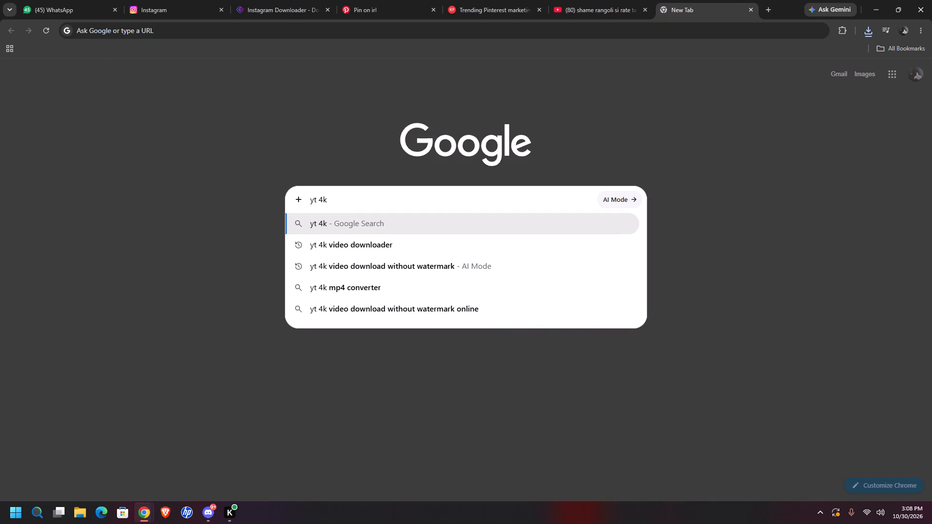
key("Down")
key("Return")
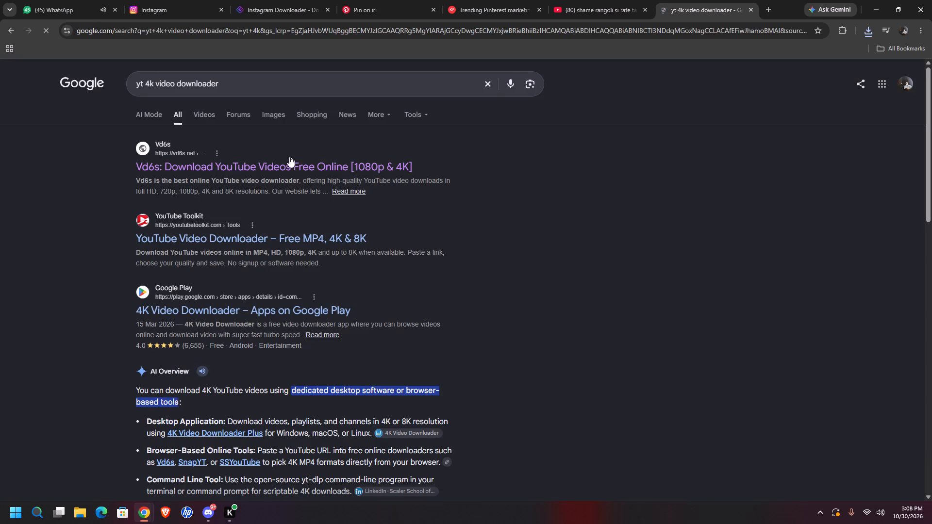
scroll(218, 245, "down", 7)
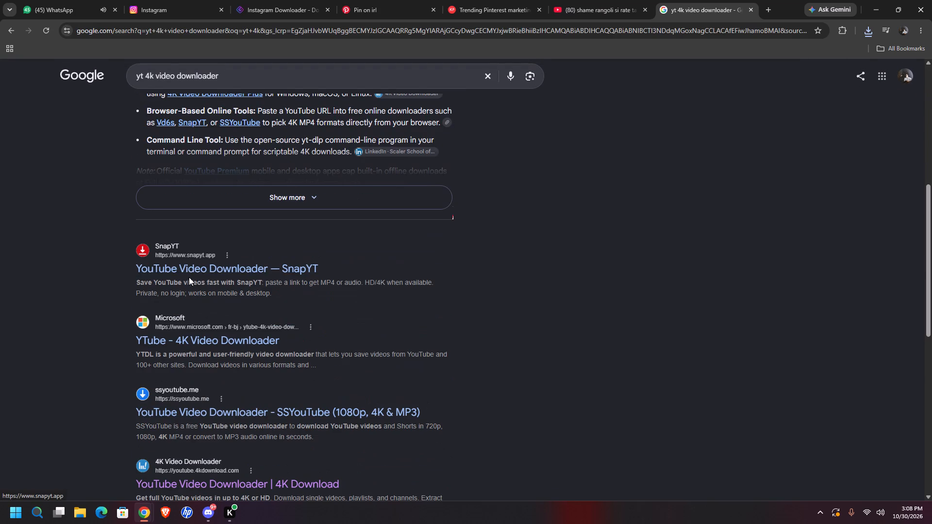
left_click(203, 270)
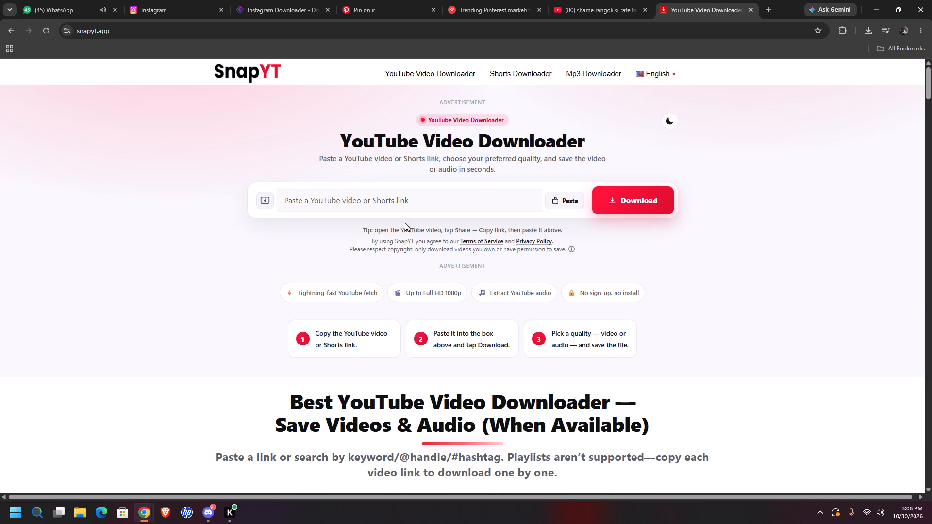
Load the copied song link in SnapYT and download its audio as a 320 kbps MP3, closing the advertising tab that opens.
left_click(393, 205)
key("ctrl+v")
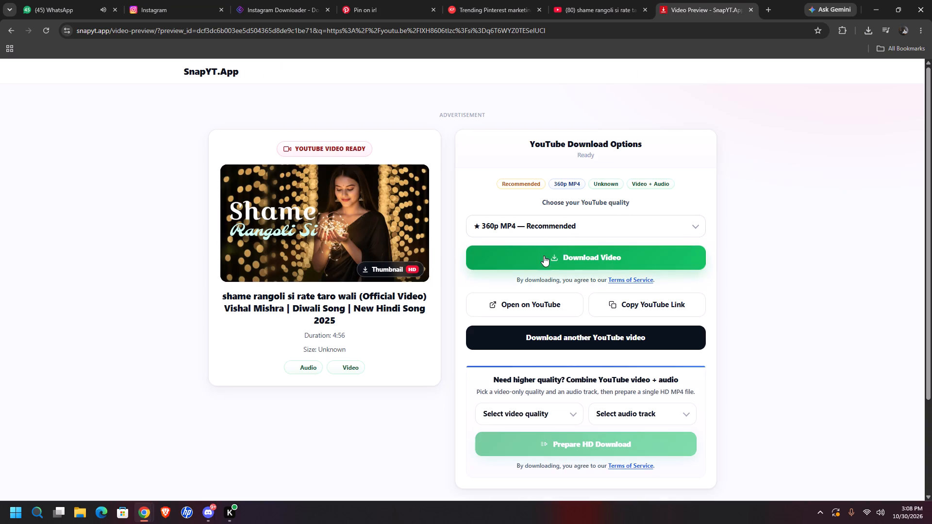
left_click(517, 227)
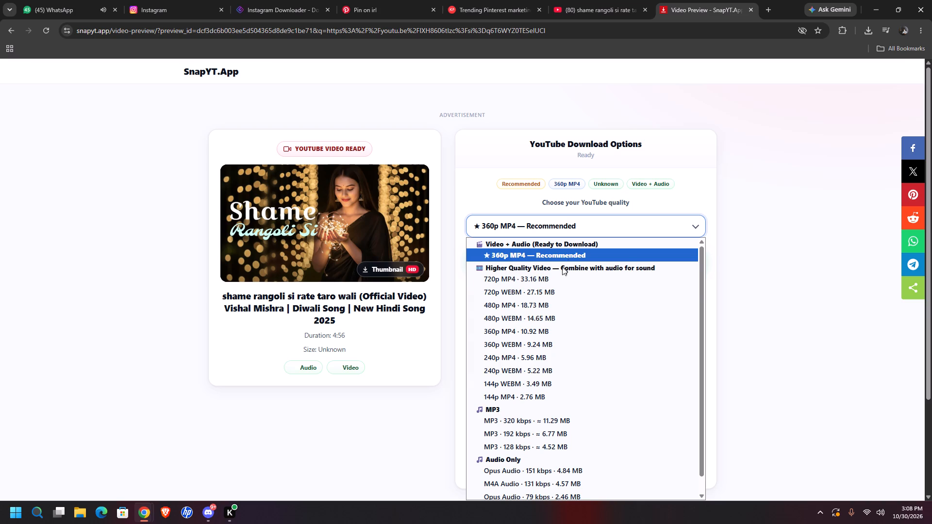
scroll(559, 294, "down", 1)
scroll(549, 360, "down", 3)
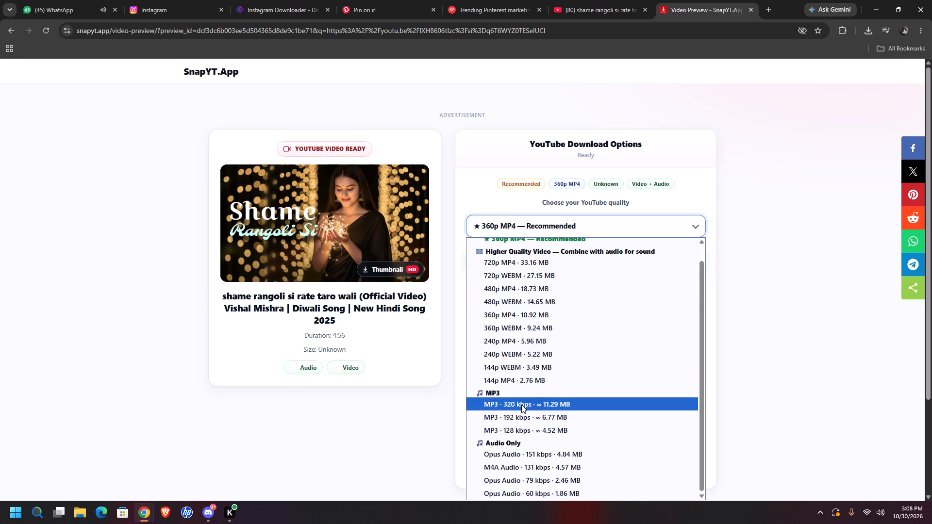
left_click(521, 405)
left_click(610, 260)
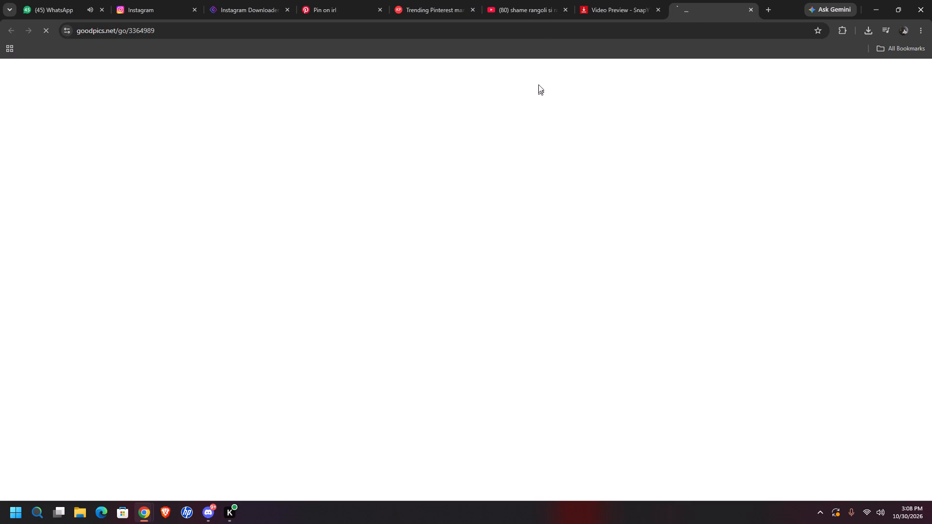
left_click(607, 0)
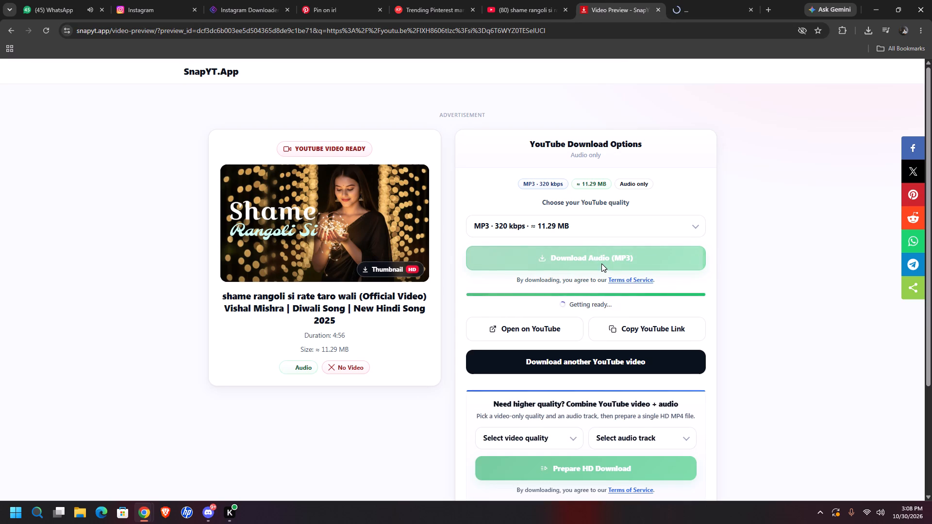
left_click(752, 12)
left_click(569, 262)
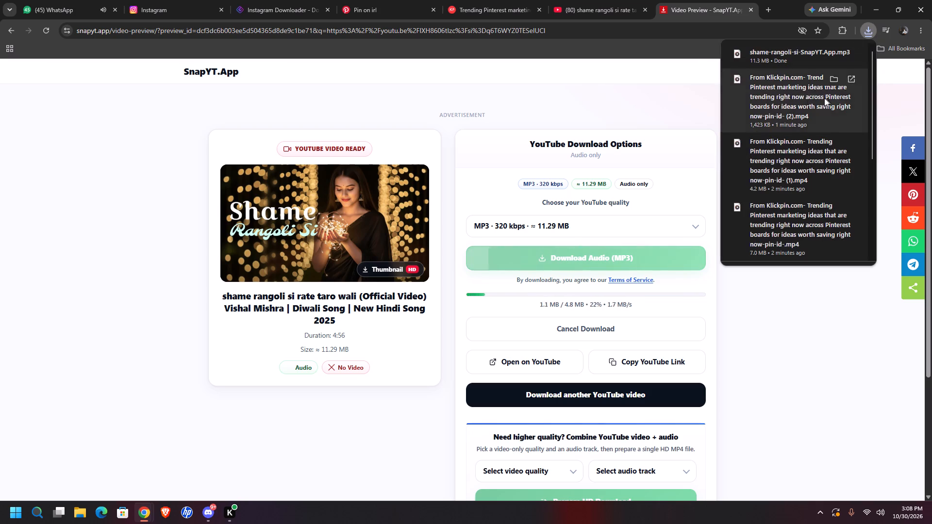
left_click(752, 7)
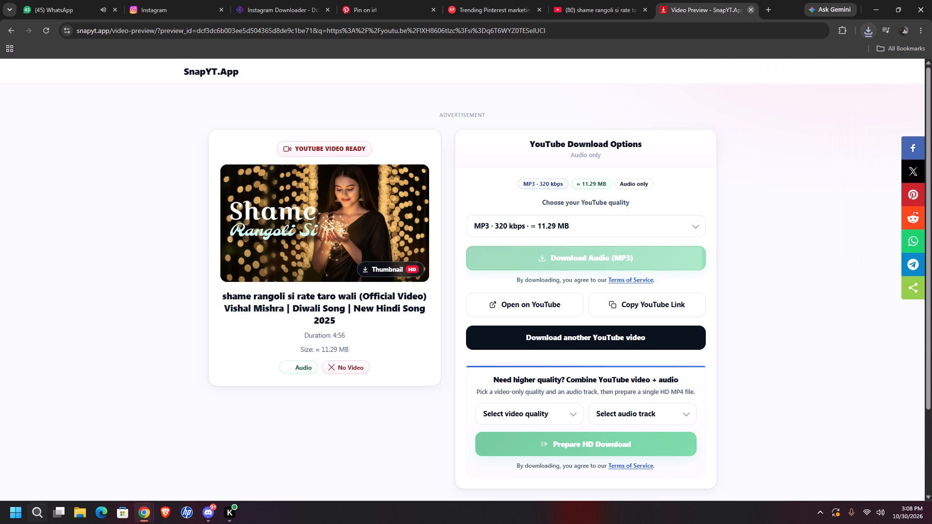
Search the installed apps for "pre" and launch Adobe Premiere Pro 2026.
left_click(35, 512)
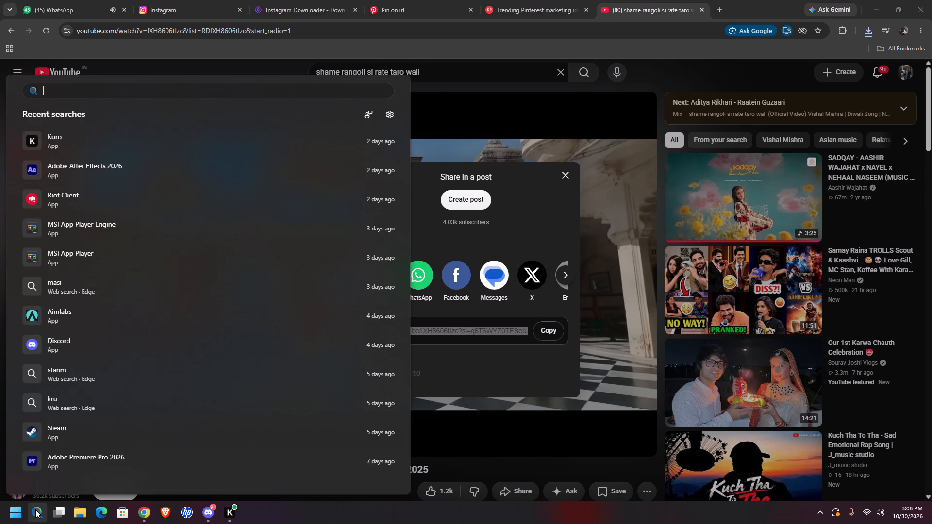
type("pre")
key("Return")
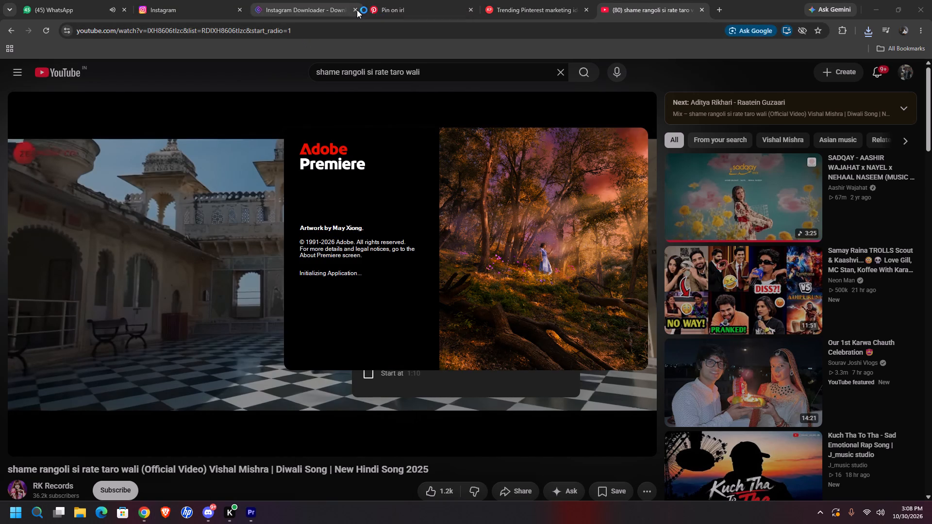
Close the Instagram Downloader page and the two Pinterest pages that are no longer needed in the browser.
double_click(356, 10)
left_click(356, 10)
left_click(356, 9)
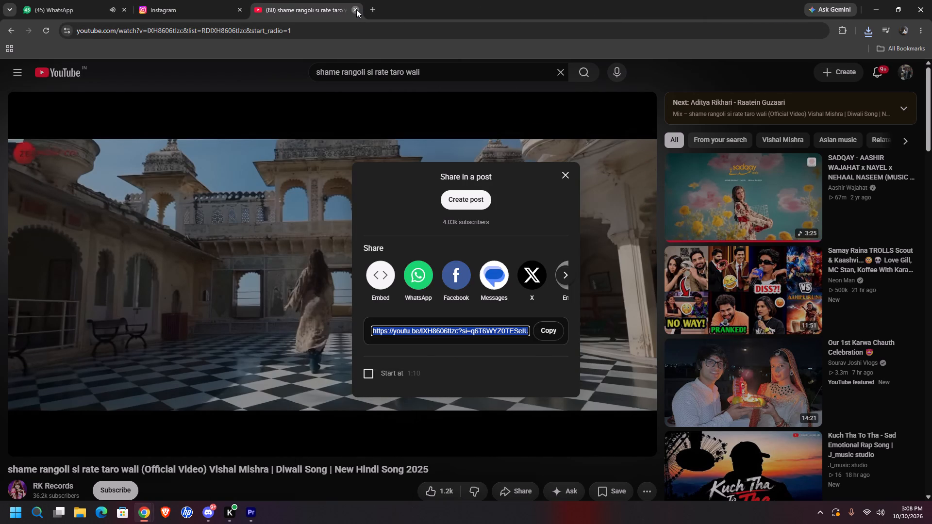
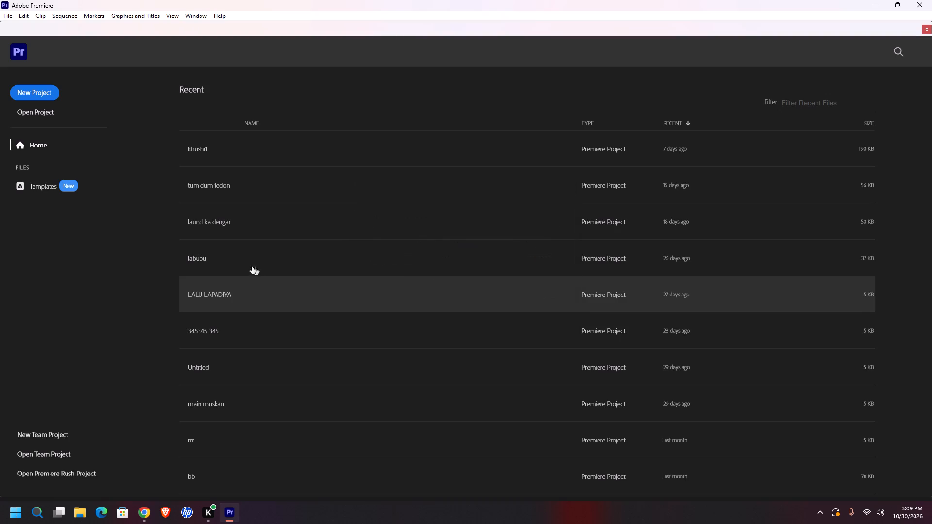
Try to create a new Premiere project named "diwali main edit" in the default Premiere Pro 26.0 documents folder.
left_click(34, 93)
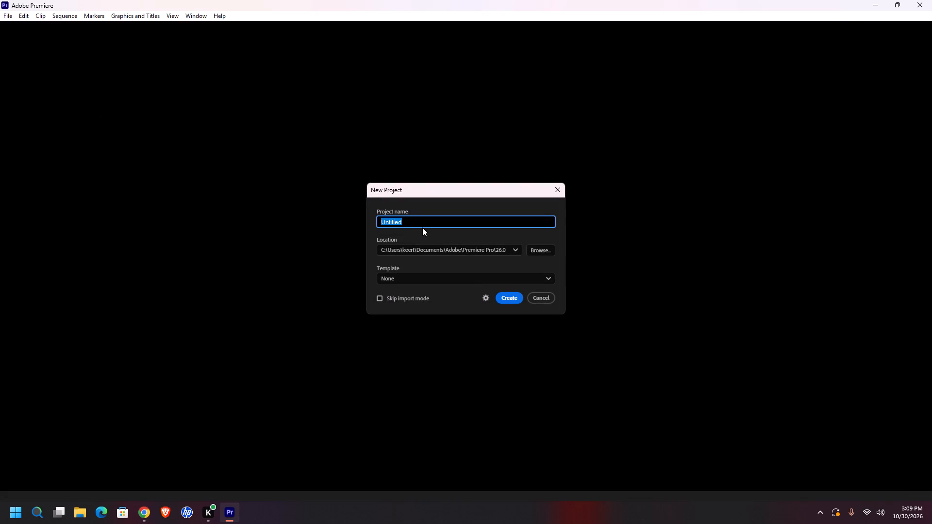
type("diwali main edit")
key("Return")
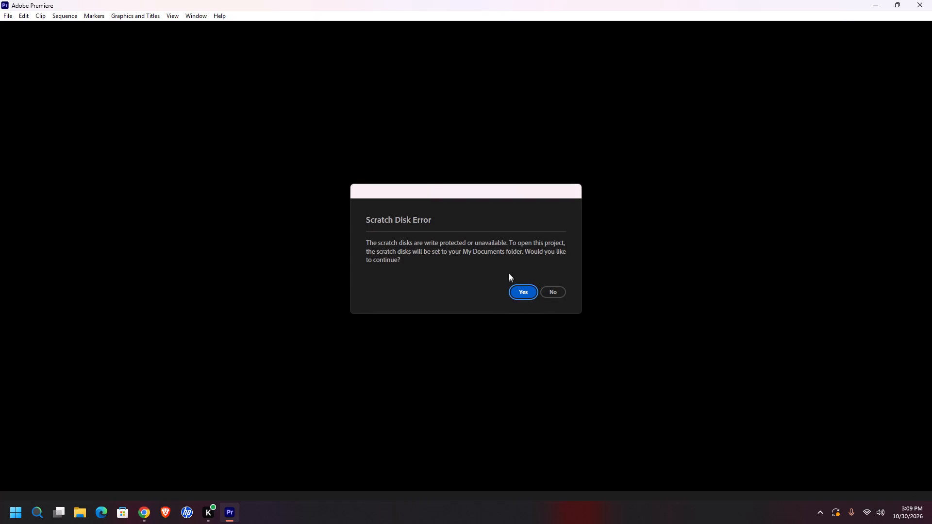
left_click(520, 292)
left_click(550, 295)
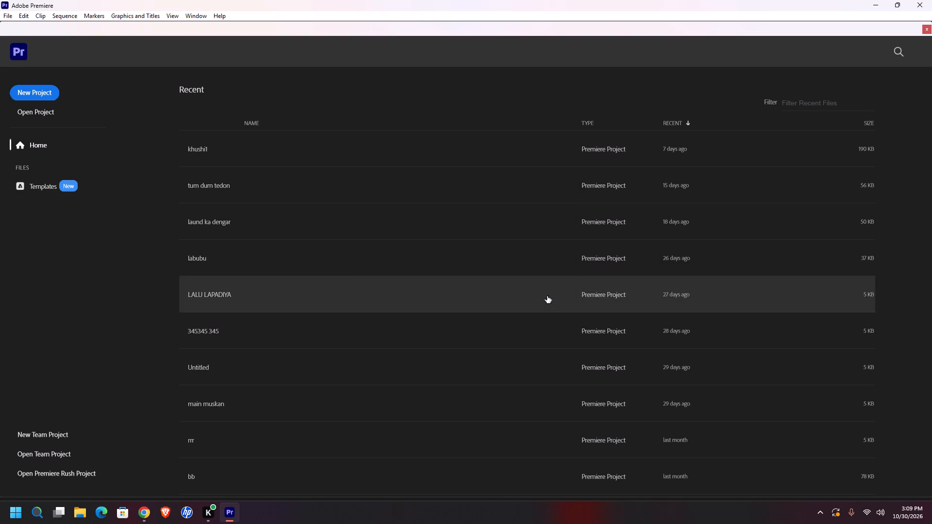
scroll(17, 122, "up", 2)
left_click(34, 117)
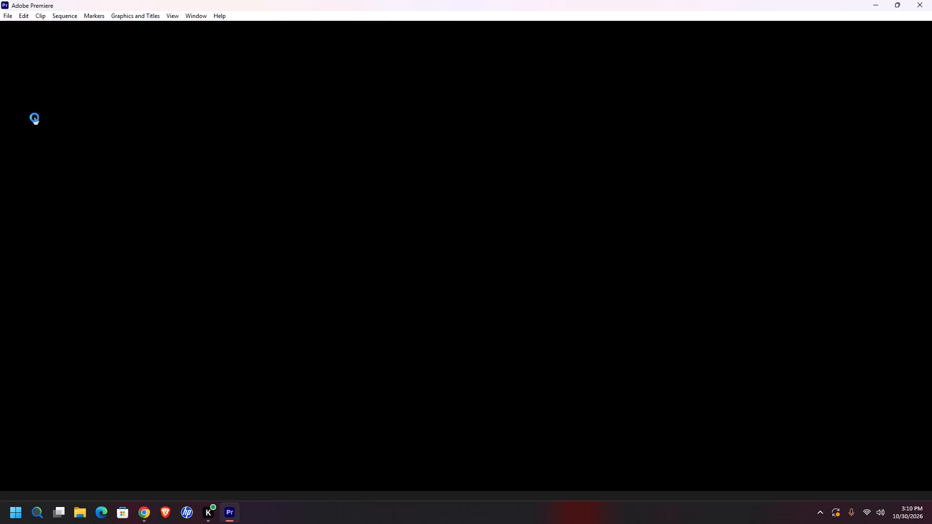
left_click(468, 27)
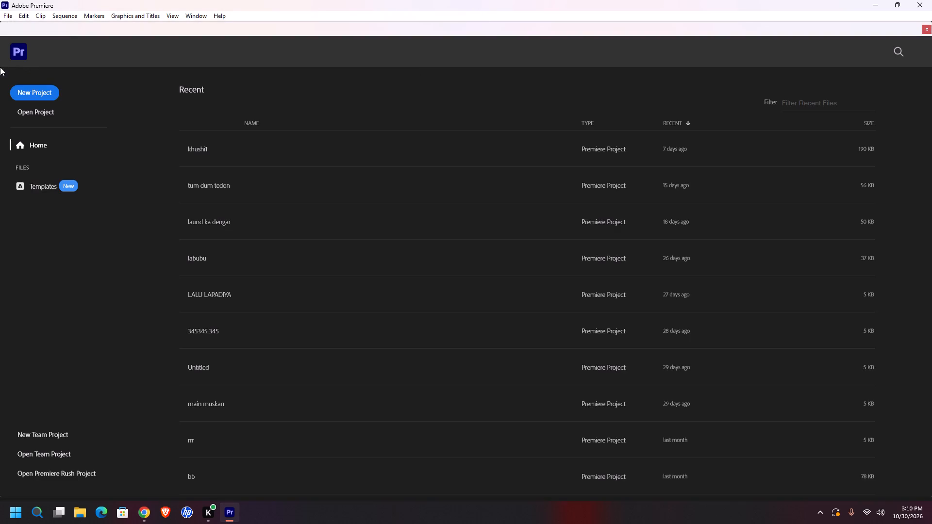
Create a new project named "Untitled 44" in the Downloads folder, accepting My Documents as the scratch disk location.
left_click(40, 91)
left_click(535, 253)
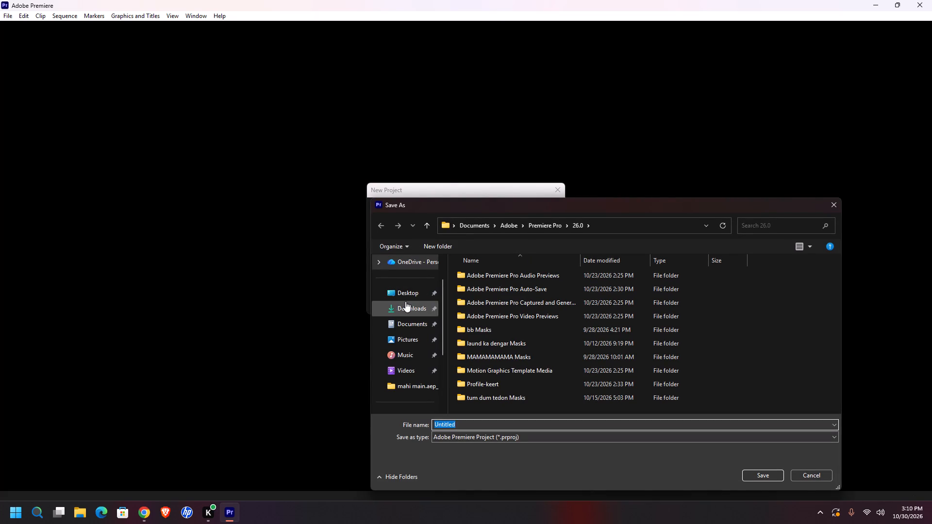
left_click(405, 303)
left_click(766, 474)
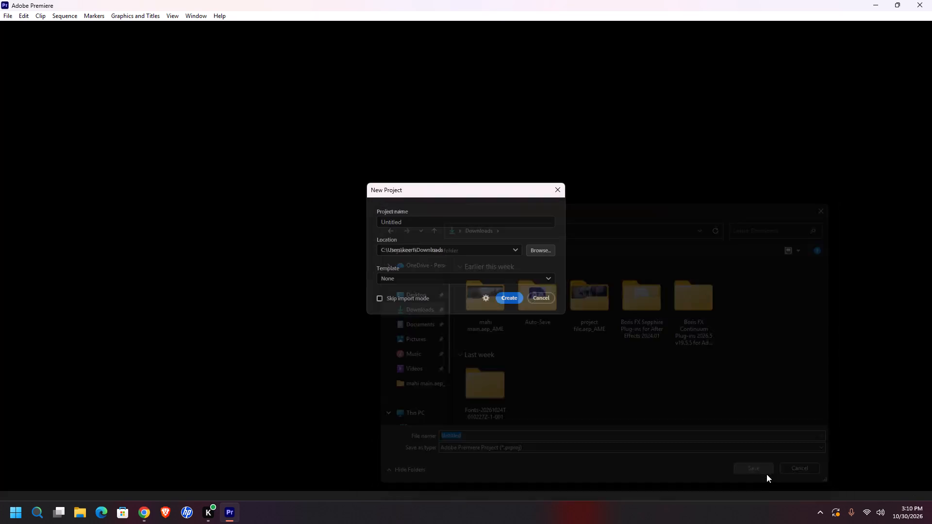
left_click(410, 221)
key("space")
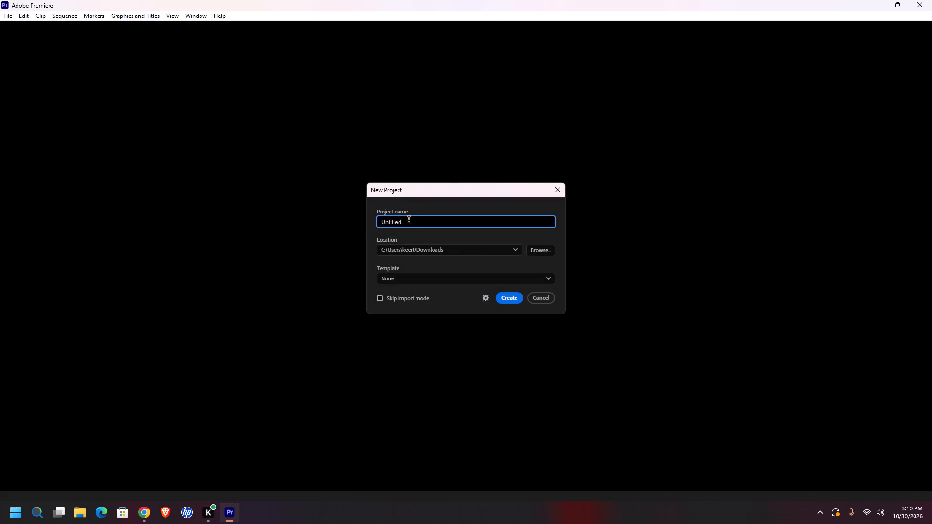
type("44")
left_click(513, 299)
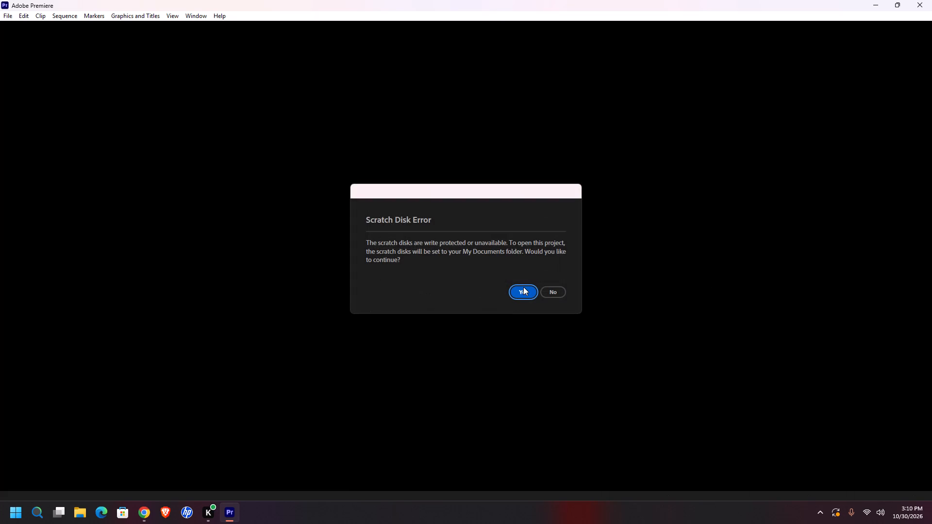
left_click(522, 293)
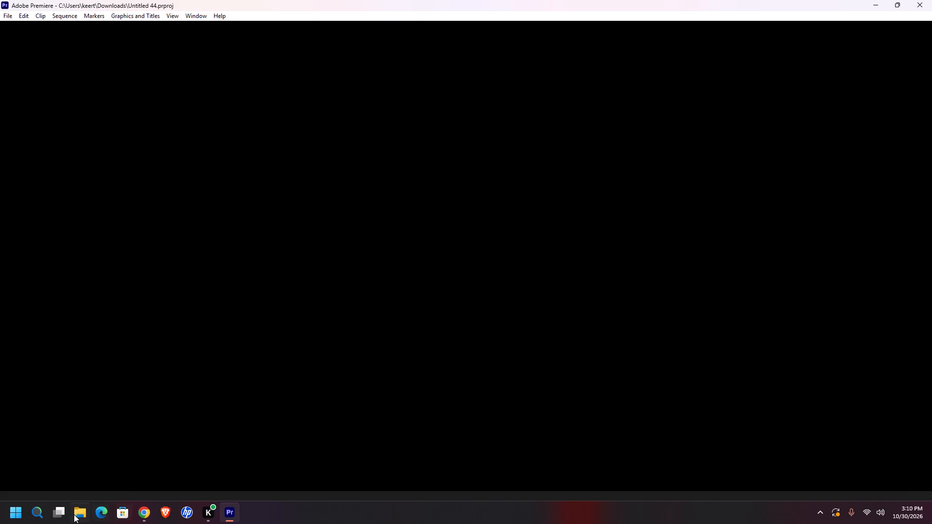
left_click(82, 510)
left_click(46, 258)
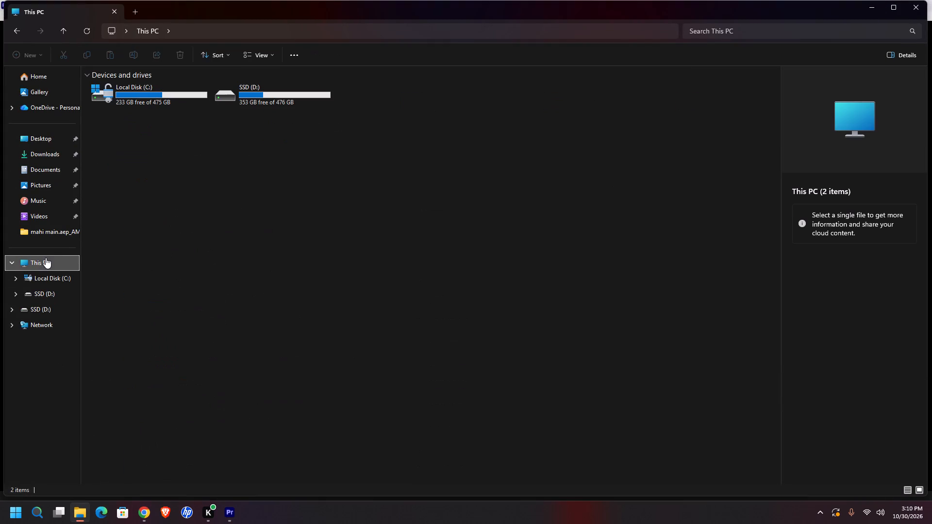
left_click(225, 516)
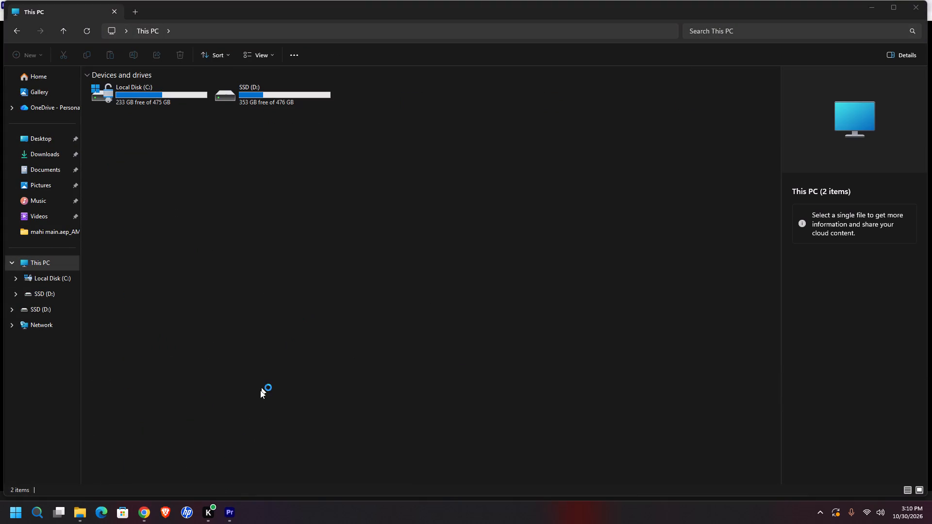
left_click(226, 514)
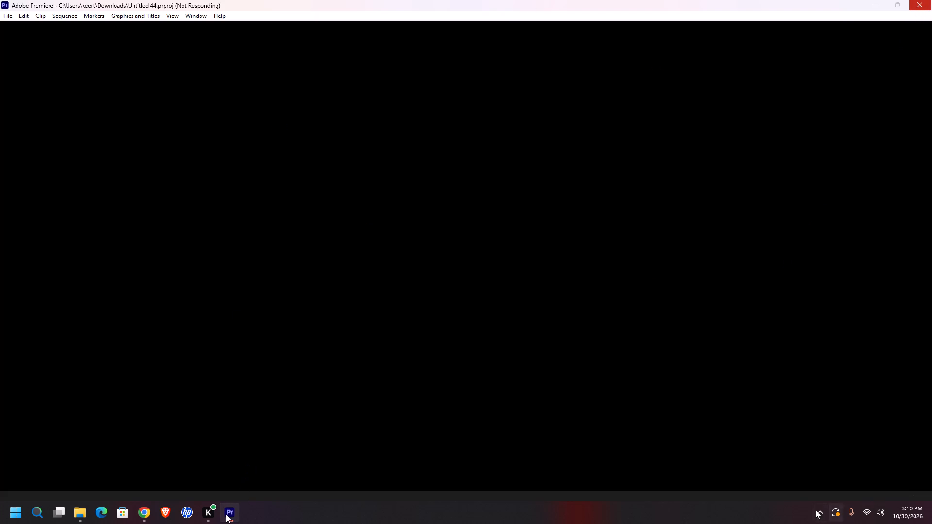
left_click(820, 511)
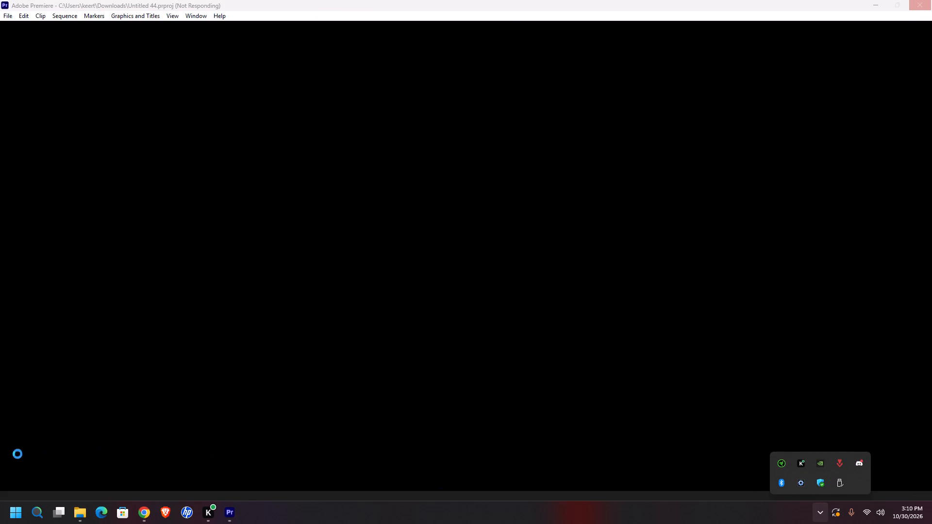
Search Windows for "clou" and open the Adobe Creative Cloud app.
left_click(13, 507)
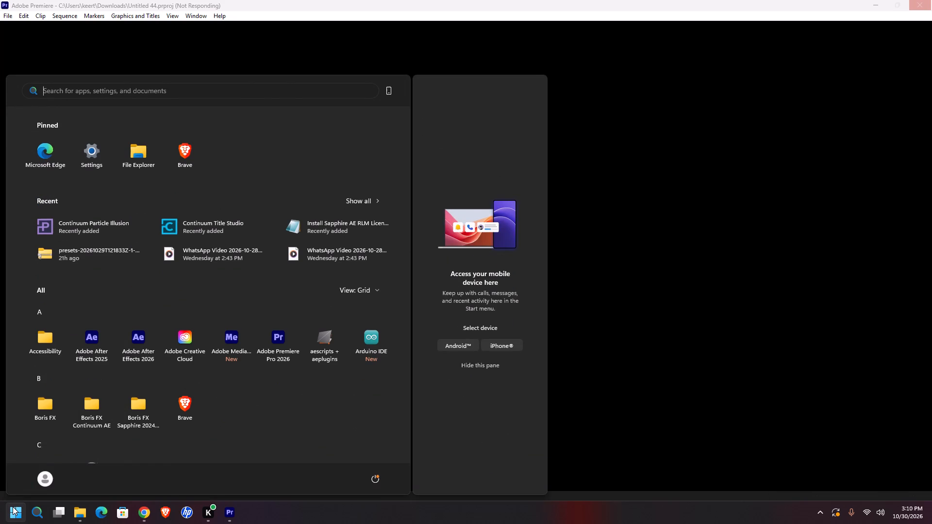
type("clou")
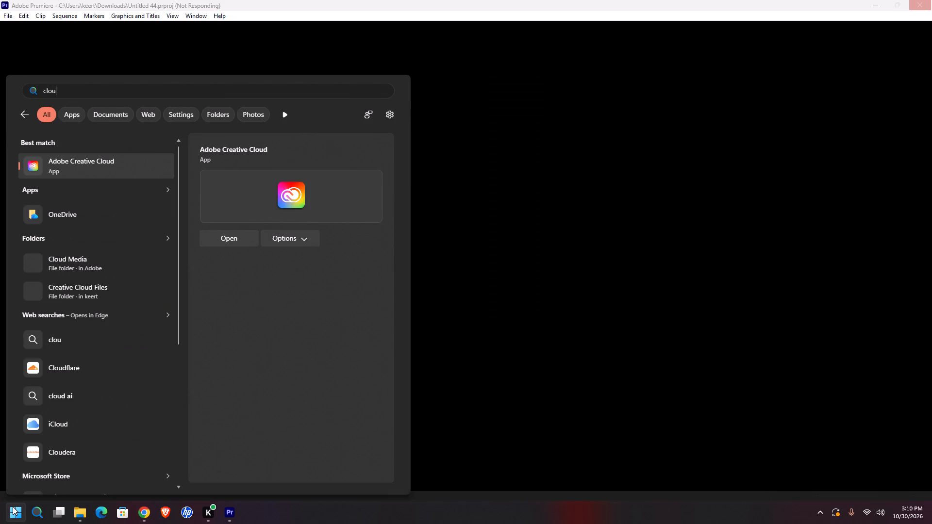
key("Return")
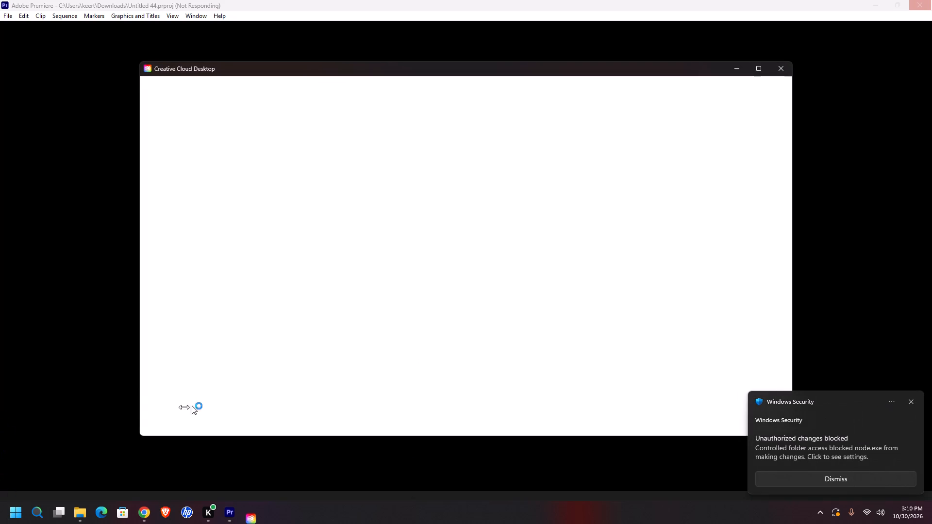
Dismiss the Windows Security notification about blocked unauthorized changes.
left_click(912, 402)
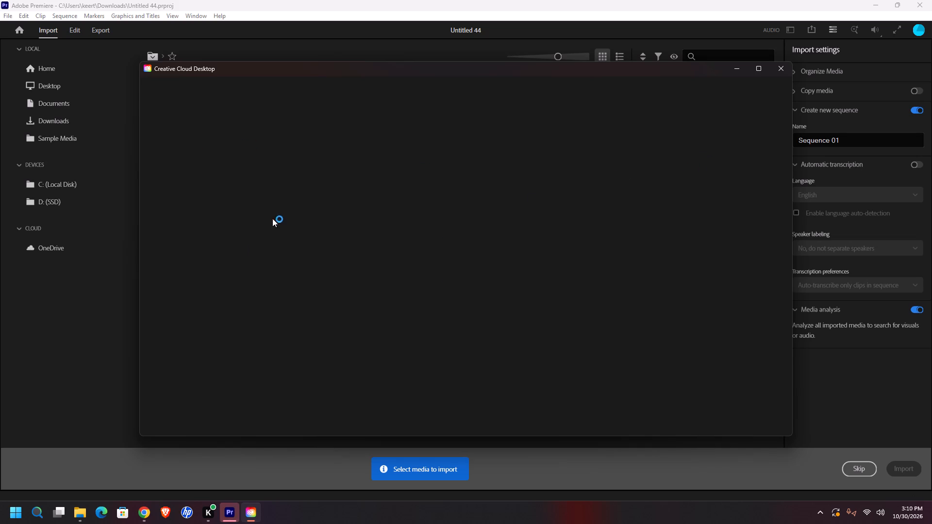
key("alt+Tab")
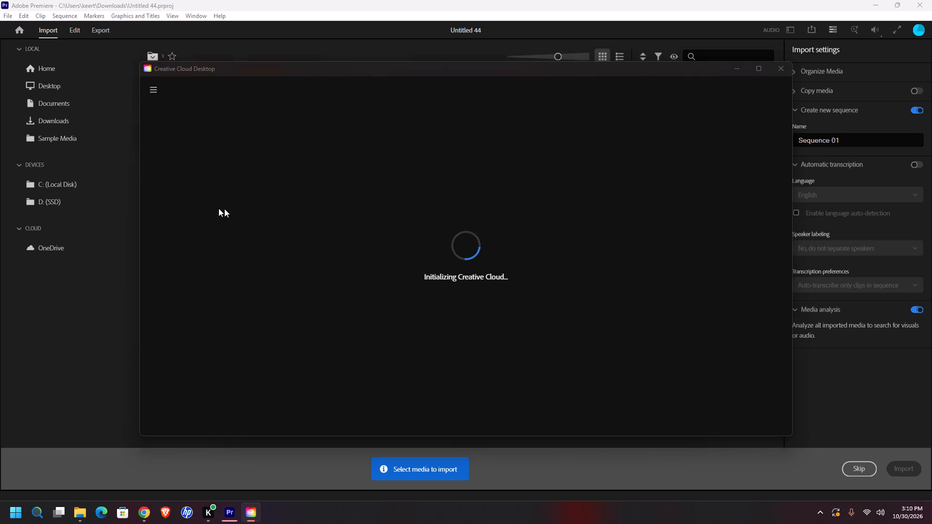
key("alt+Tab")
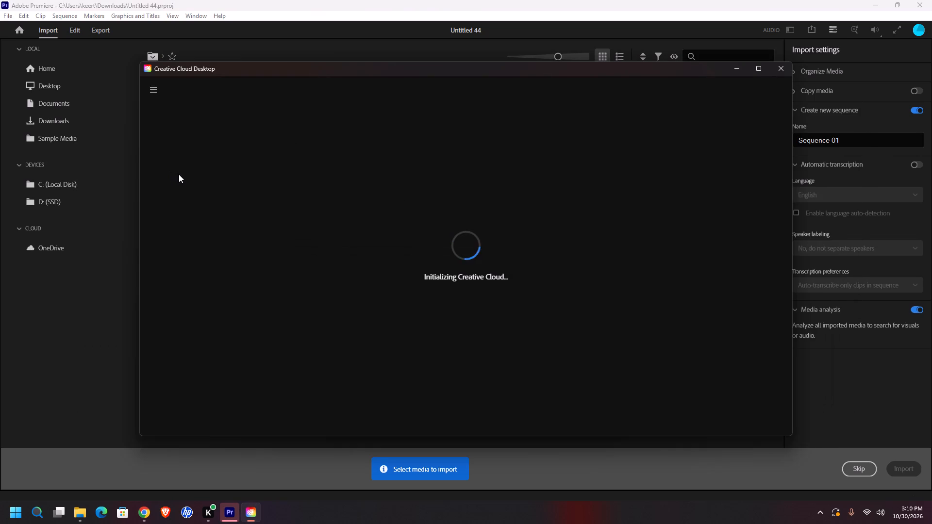
Bring up the open Google Chrome windows to switch to one of them.
left_click(142, 518)
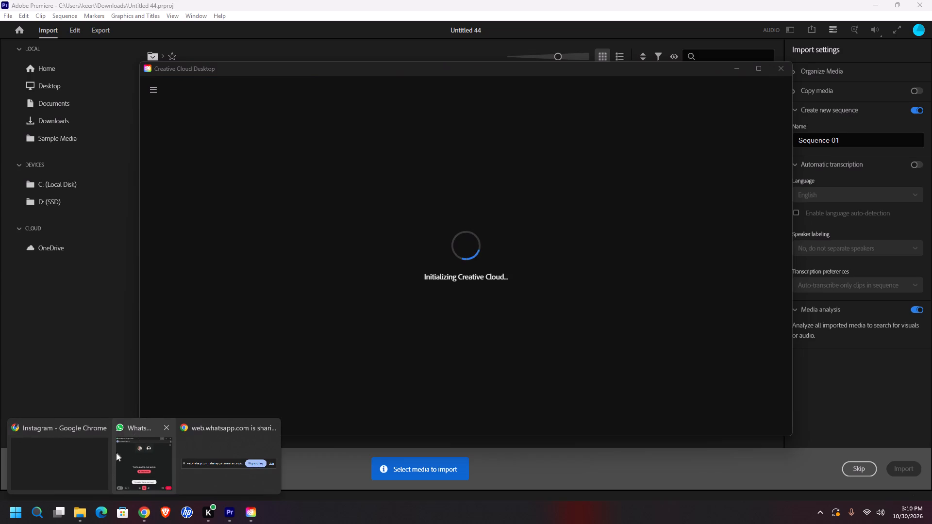
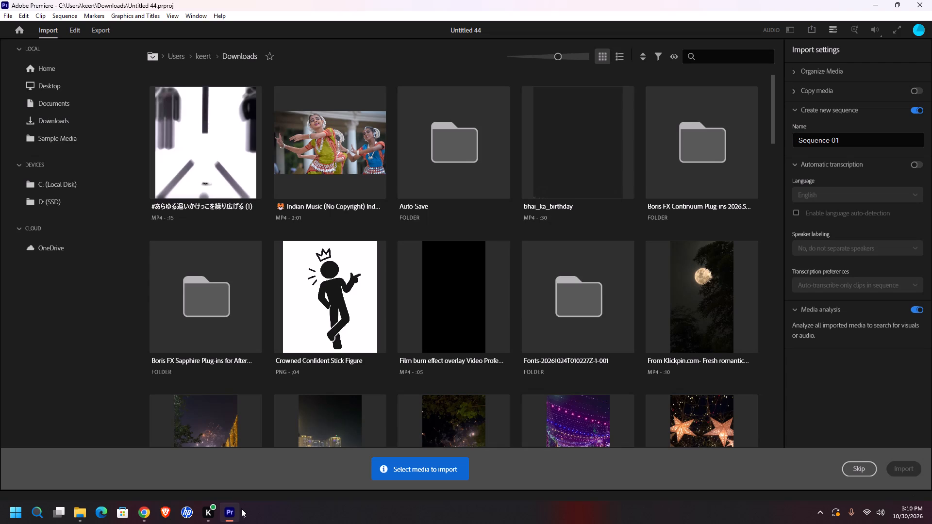
Skip importing media and open the empty Untitled 44 project for editing.
left_click(54, 71)
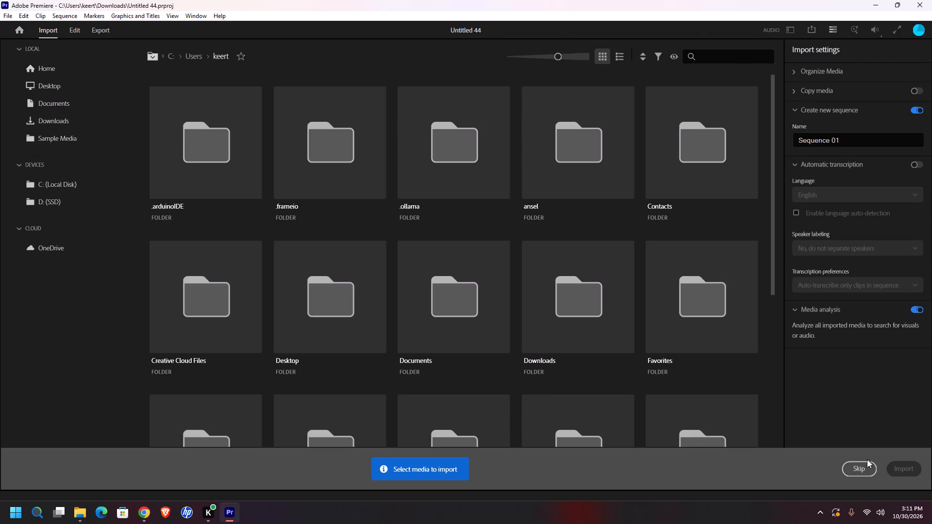
left_click(860, 472)
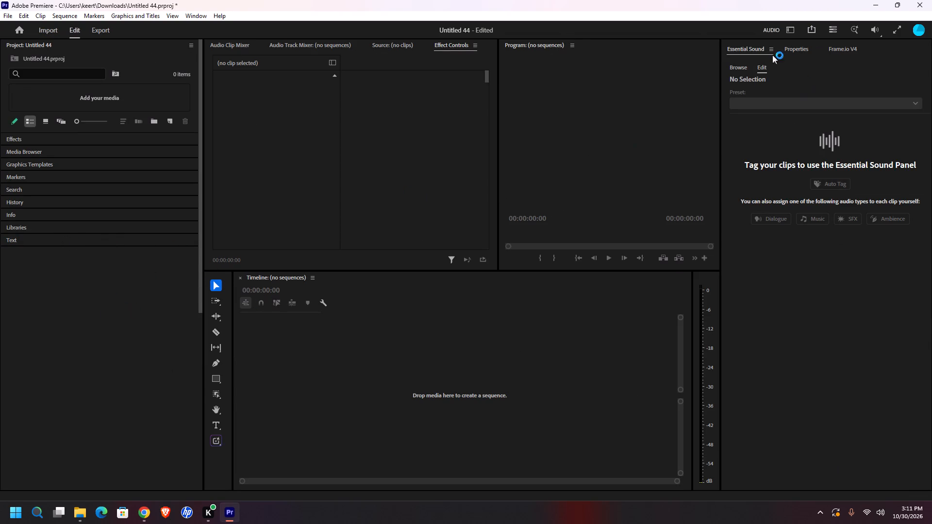
Open the list of available workspaces to switch away from the Audio layout.
left_click(787, 31)
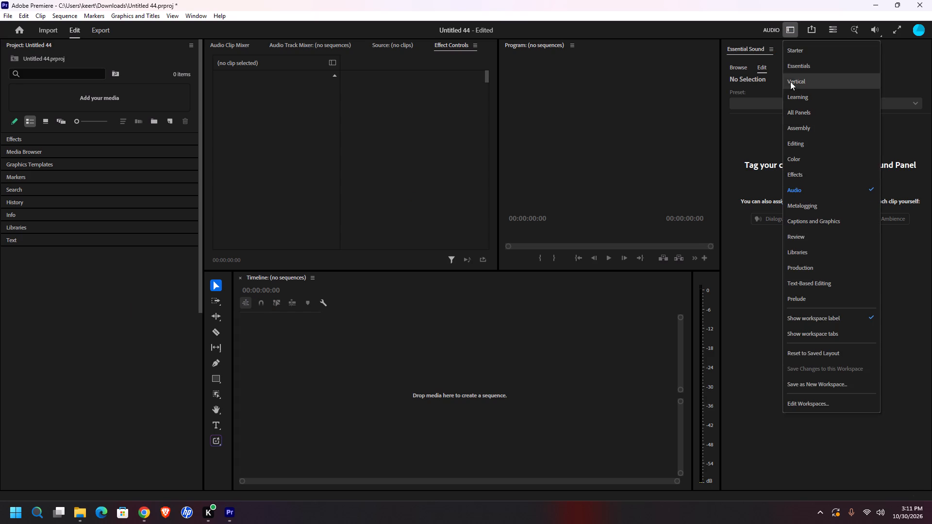
Switch the workspace layout to Editing.
left_click(799, 137)
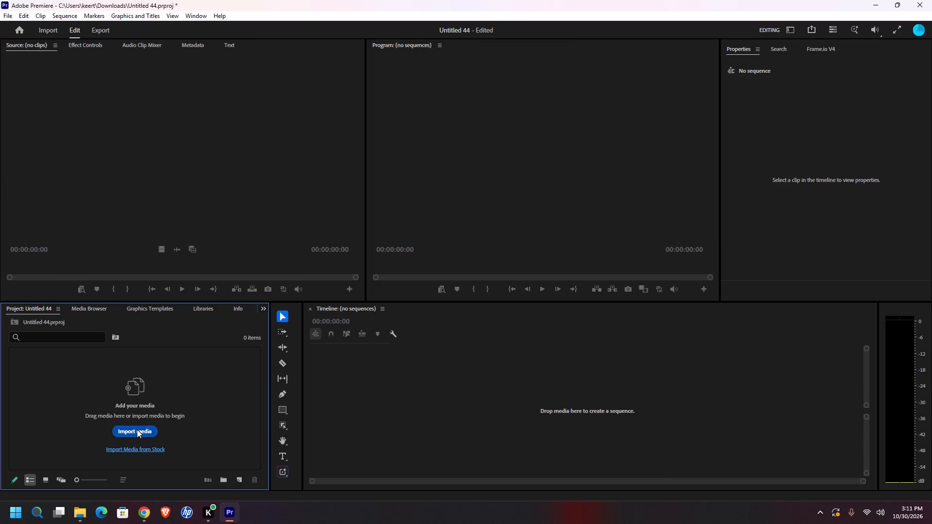
Import the six Klickpin clips and the shame-rangoli-si MP3 from the Downloads folder into the project.
left_click(137, 429)
left_click_drag(449, 199, 395, 154)
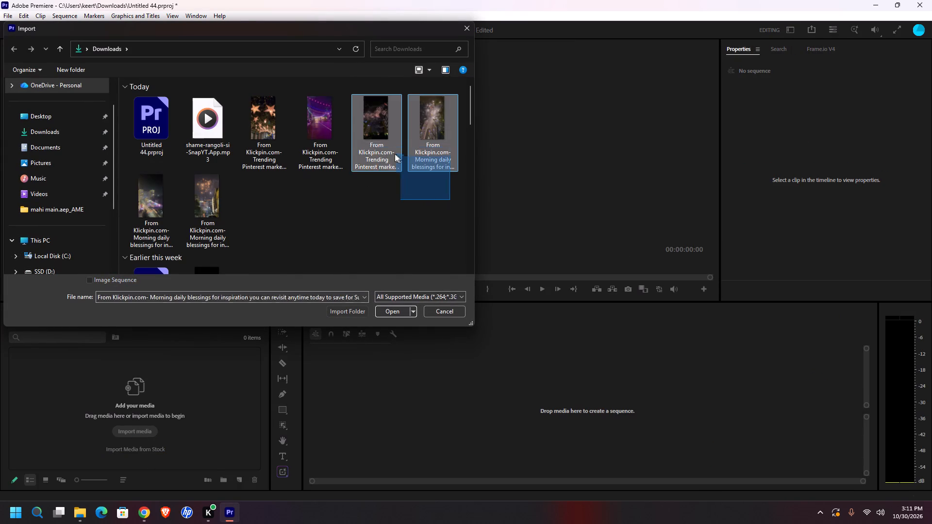
left_click_drag(395, 154, 221, 97)
left_click(147, 199, "ctrl")
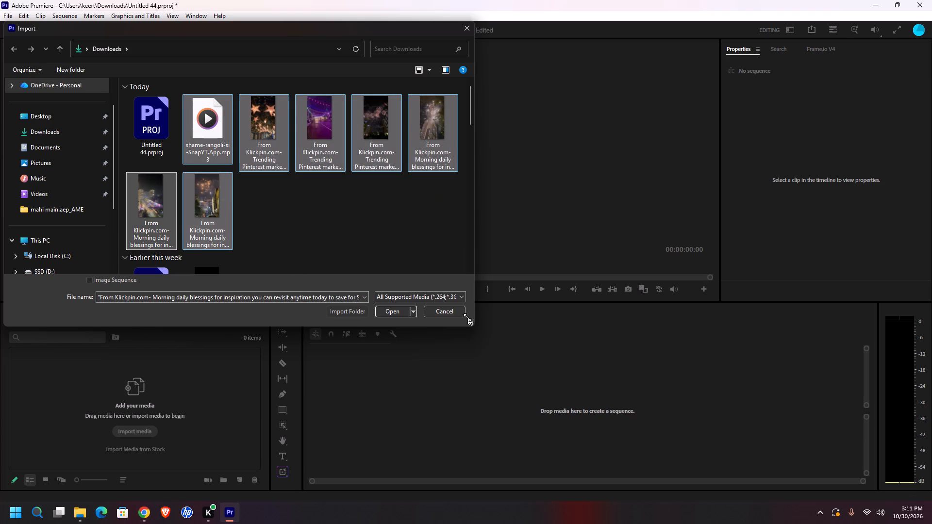
scroll(370, 225, "down", 1)
left_click(403, 315)
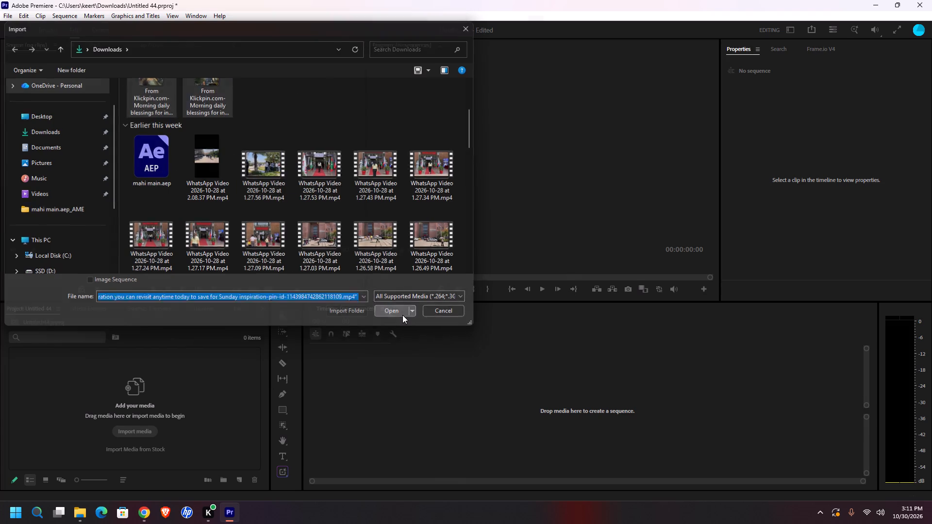
left_click(86, 456)
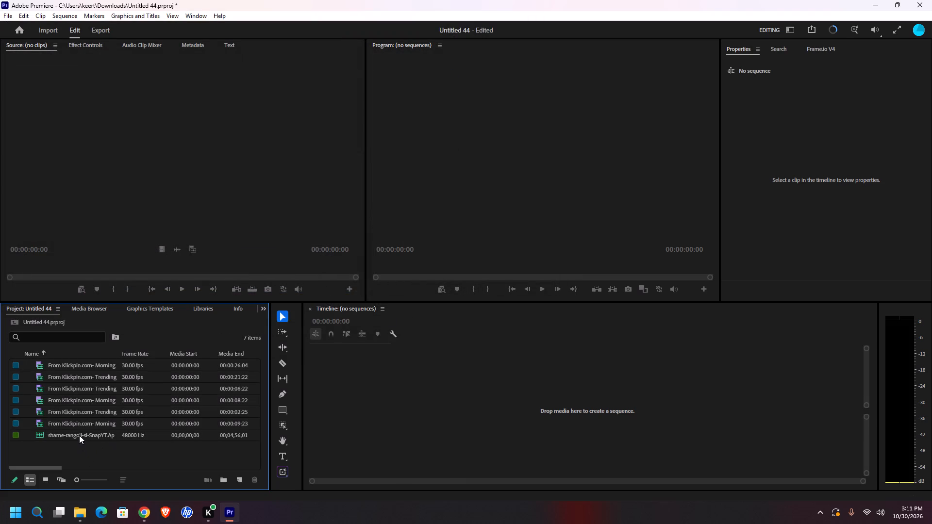
Create a sequence from the shame-rangoli-si audio file by placing it in the empty timeline.
left_click_drag(79, 435, 330, 379)
Play the song from several points in the first minute and a half to examine where the music should start.
left_click_drag(408, 334, 423, 341)
key("space")
left_click_drag(421, 335, 412, 338)
key("space")
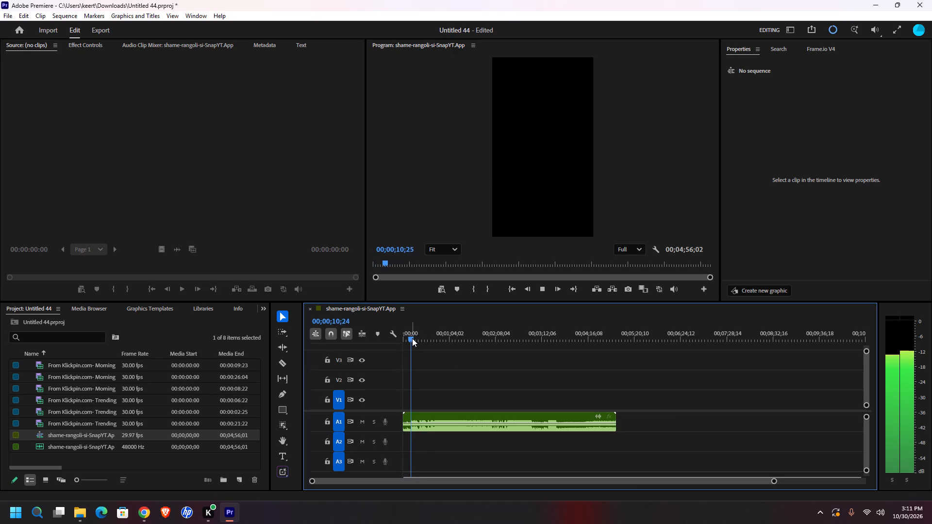
left_click_drag(412, 340, 427, 346)
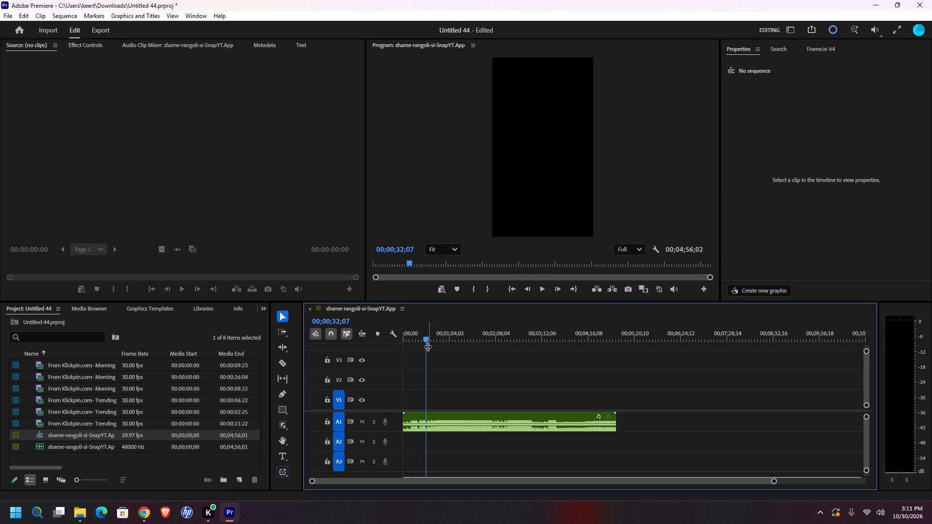
key("space")
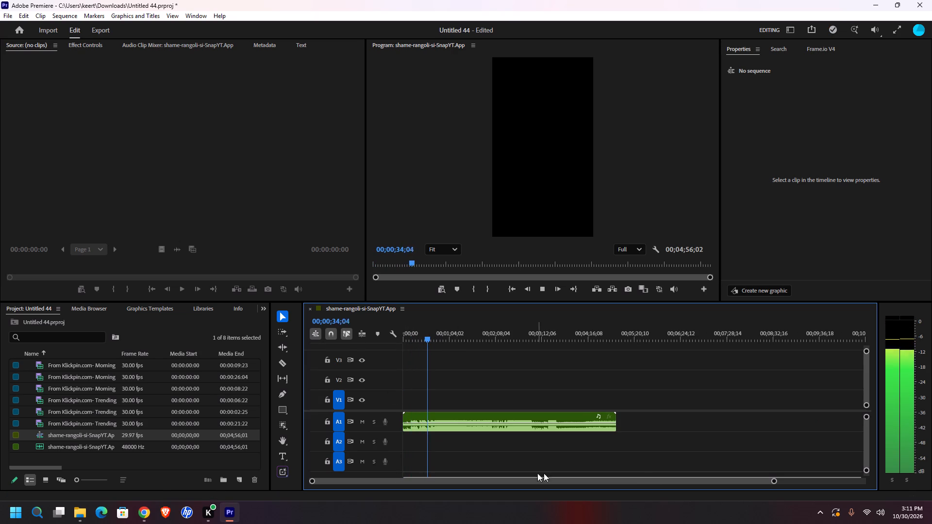
left_click_drag(772, 476, 766, 480)
left_click_drag(772, 480, 749, 481)
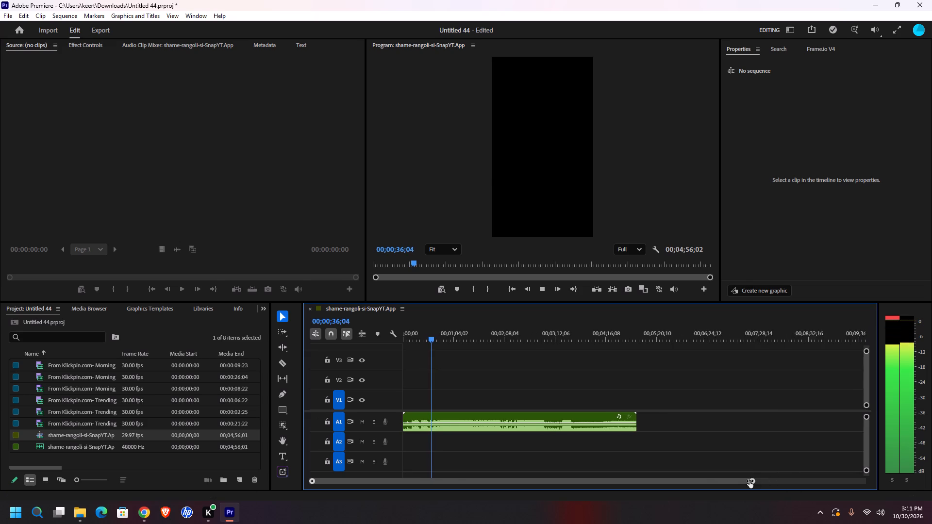
left_click_drag(749, 481, 626, 477)
key("space")
left_click_drag(464, 339, 533, 355)
key("space")
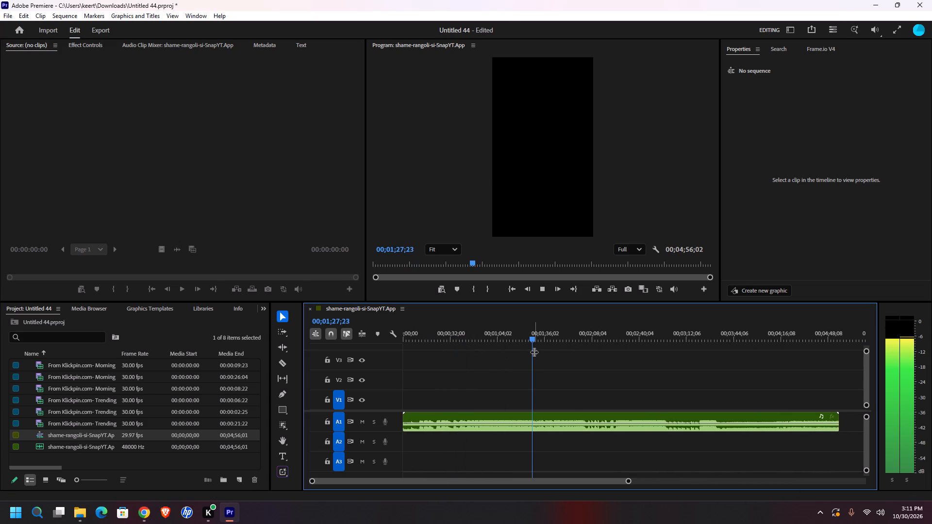
left_click_drag(535, 339, 486, 344)
key("space")
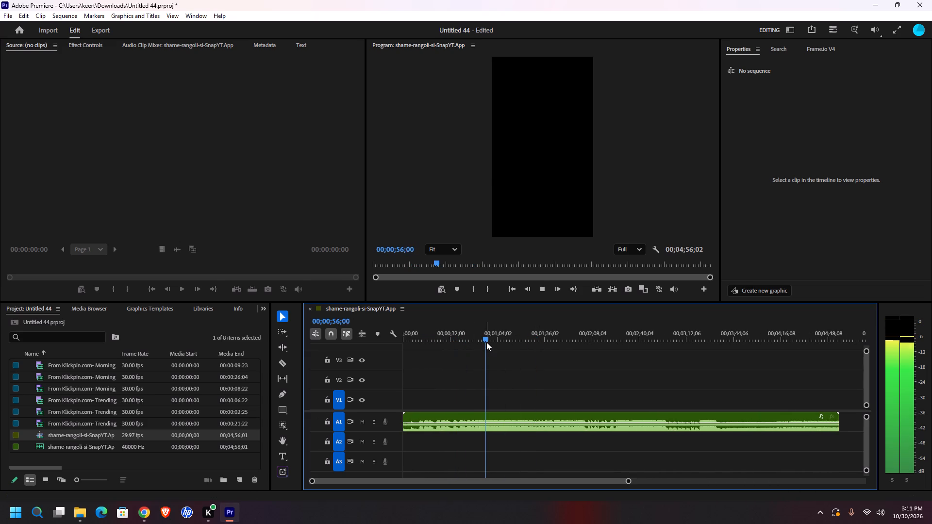
left_click_drag(488, 337, 468, 339)
key("space")
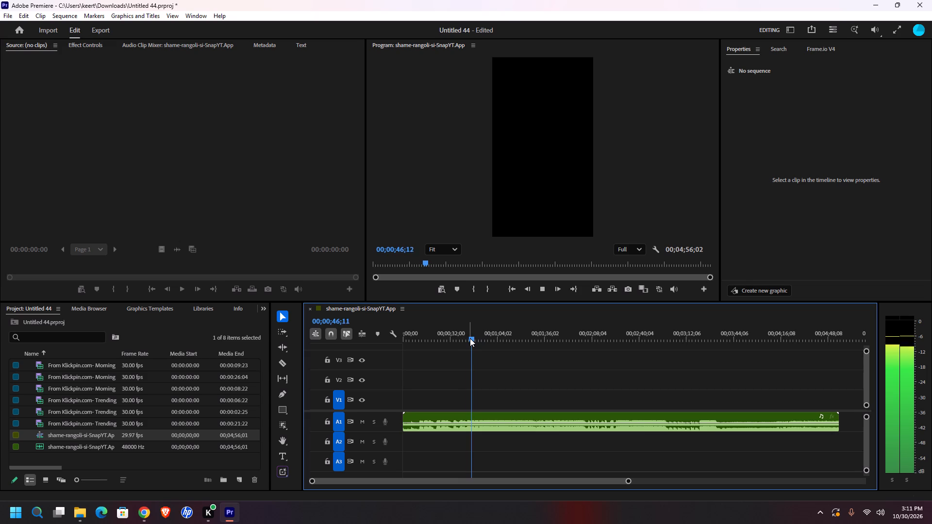
Split the song on track A1 at 00;00;45;21 and ripple delete the part before the cut.
key("space")
left_click(473, 340)
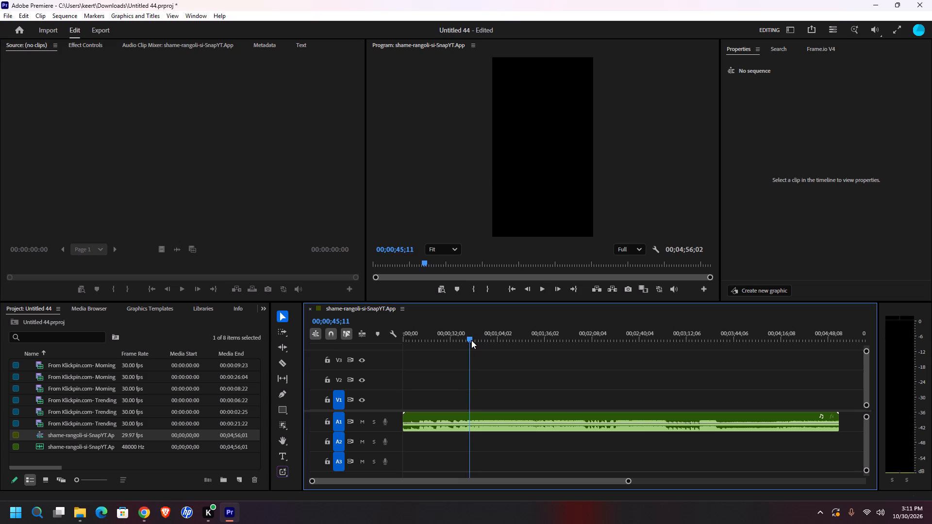
key("space")
key("space")
left_click(471, 339)
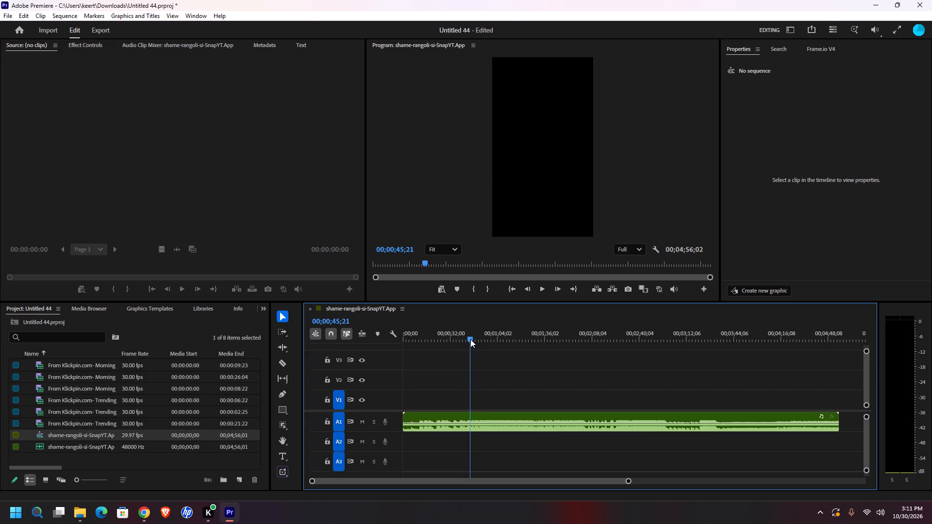
left_click(471, 339)
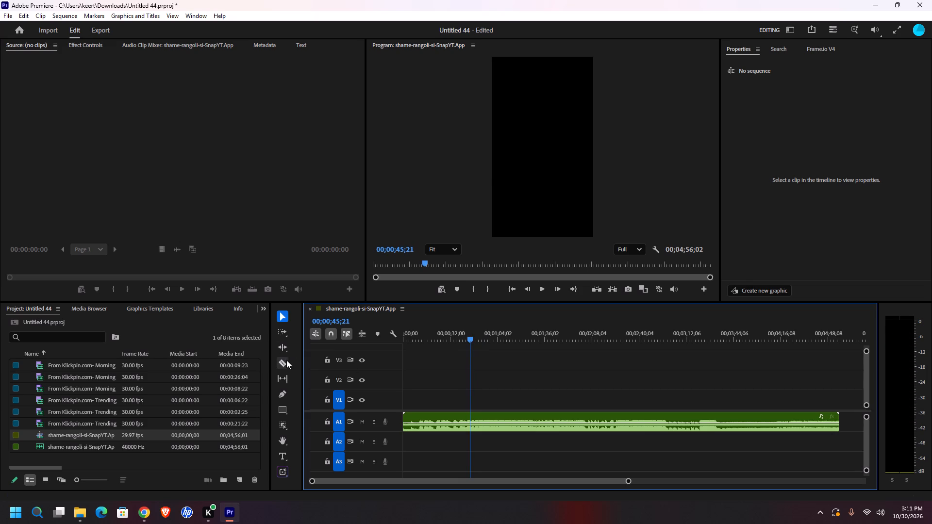
left_click(284, 361)
left_click(470, 417)
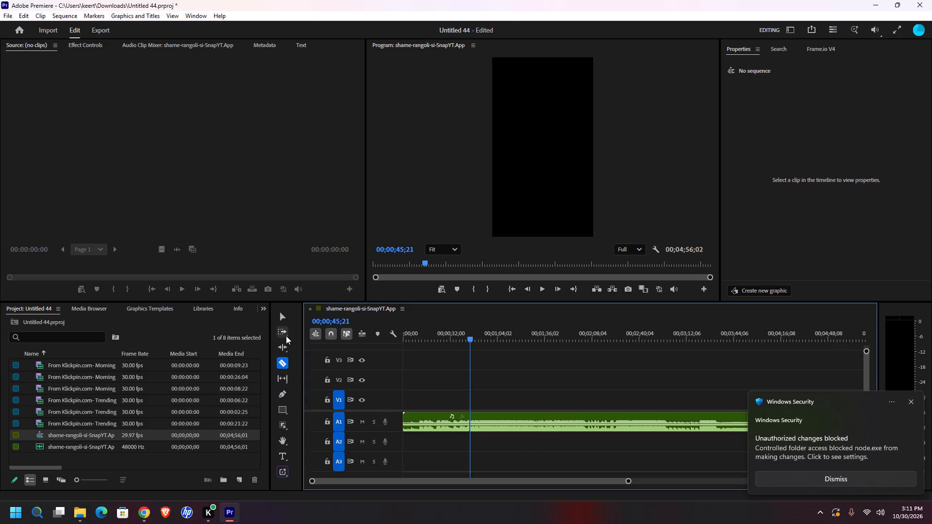
left_click(283, 321)
left_click(449, 425)
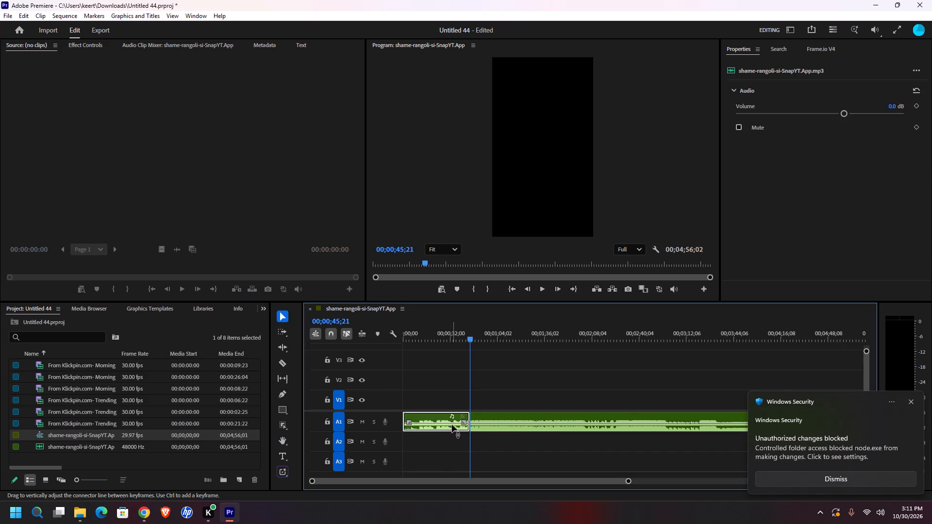
key("shift+End")
key("shift+Delete")
Play the song from its new start, split it at 00;00;30;25, and ripple delete everything after the cut.
key("space")
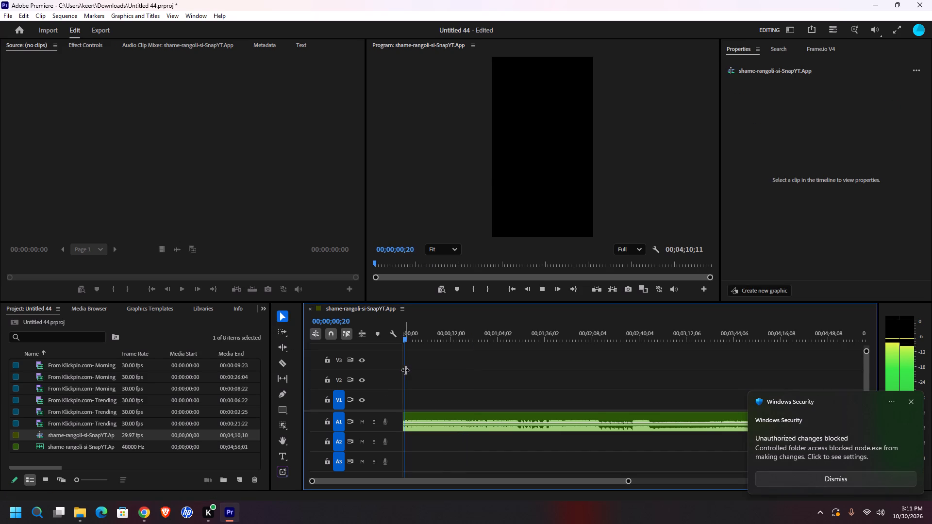
left_click(912, 401)
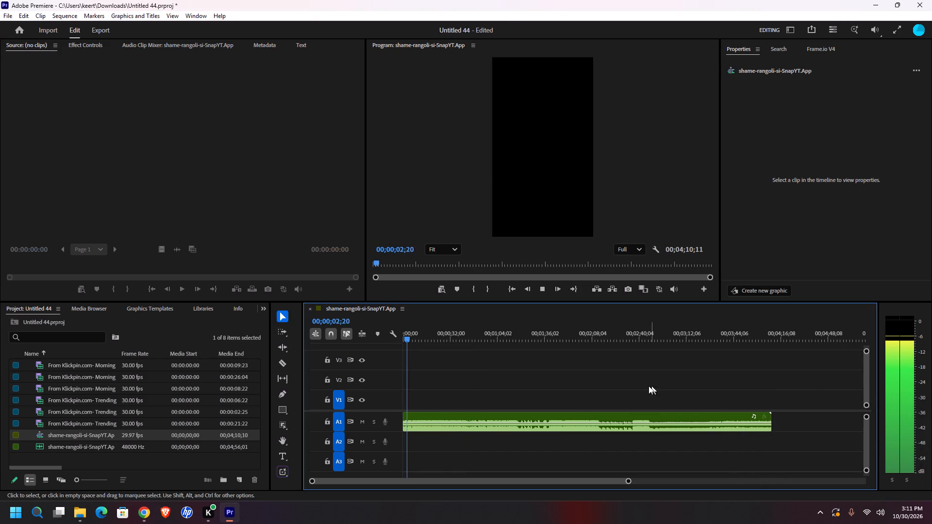
left_click_drag(629, 481, 597, 481)
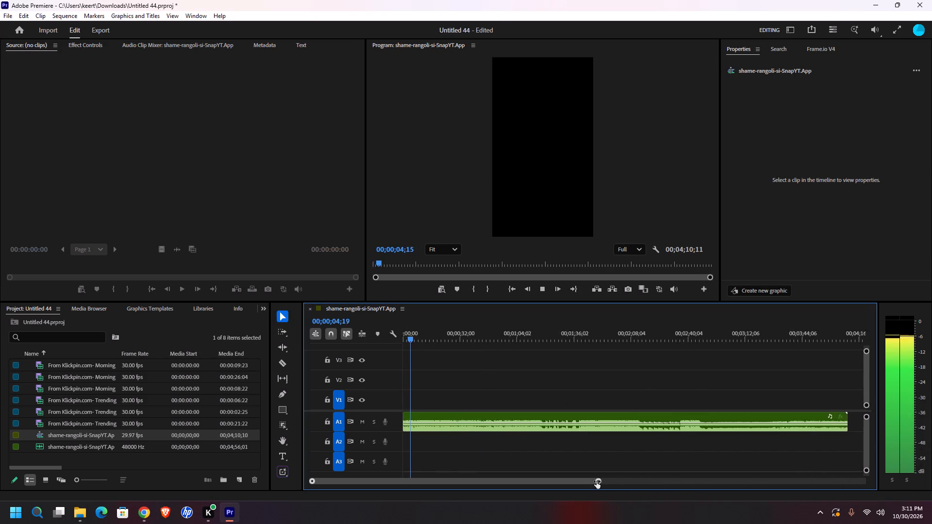
left_click_drag(597, 481, 523, 475)
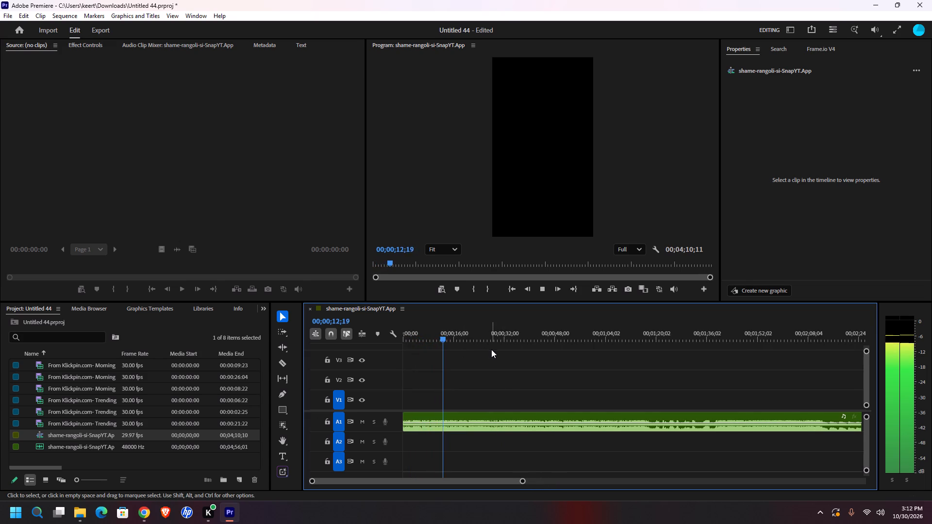
left_click(283, 361)
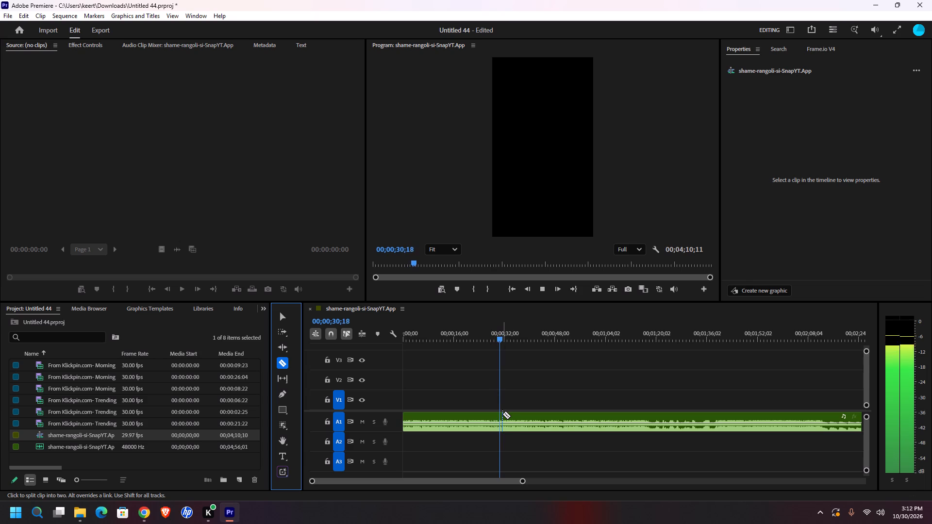
key("space")
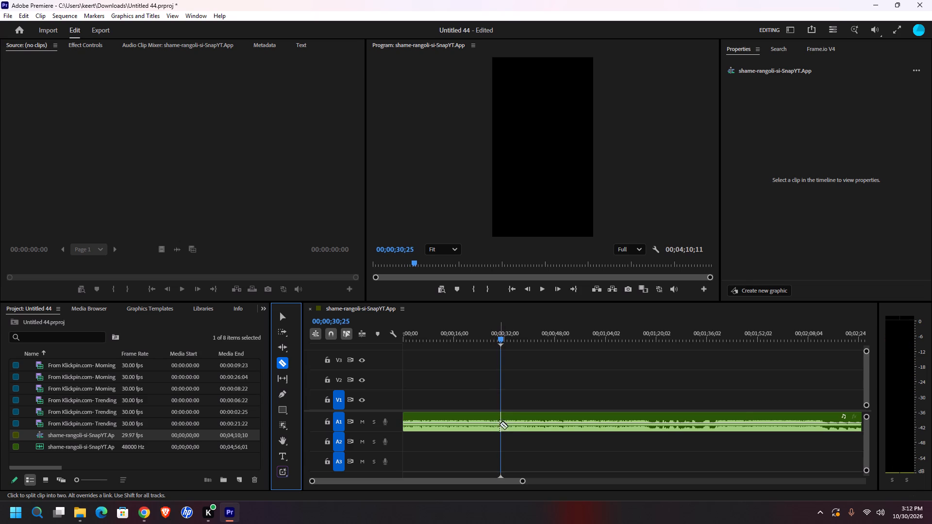
left_click(499, 427)
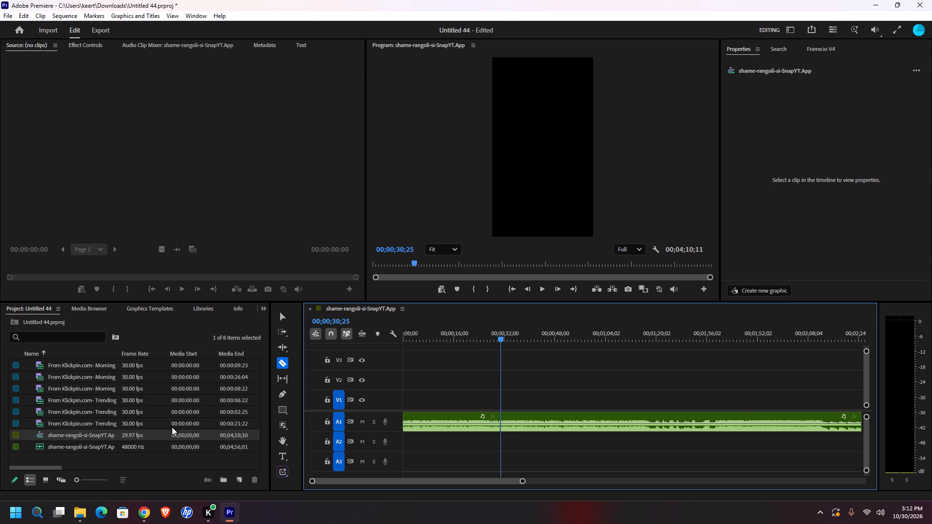
key("v")
left_click(525, 419)
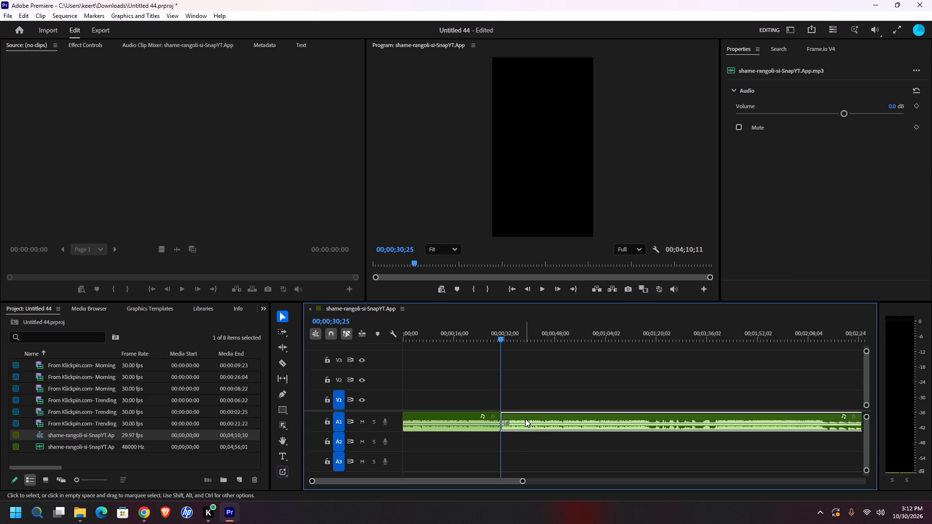
key("shift+Delete")
Play back the trimmed song from the start of the sequence.
left_click_drag(502, 339, 280, 368)
key("space")
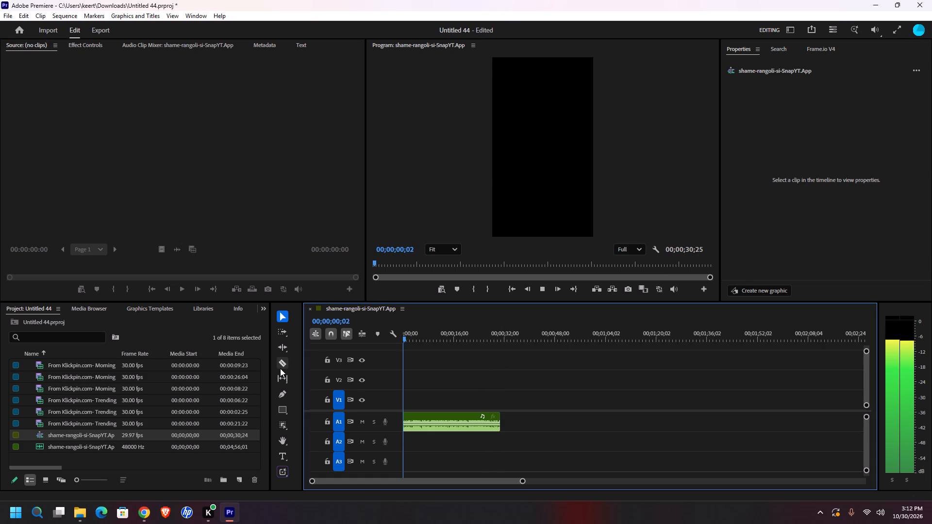
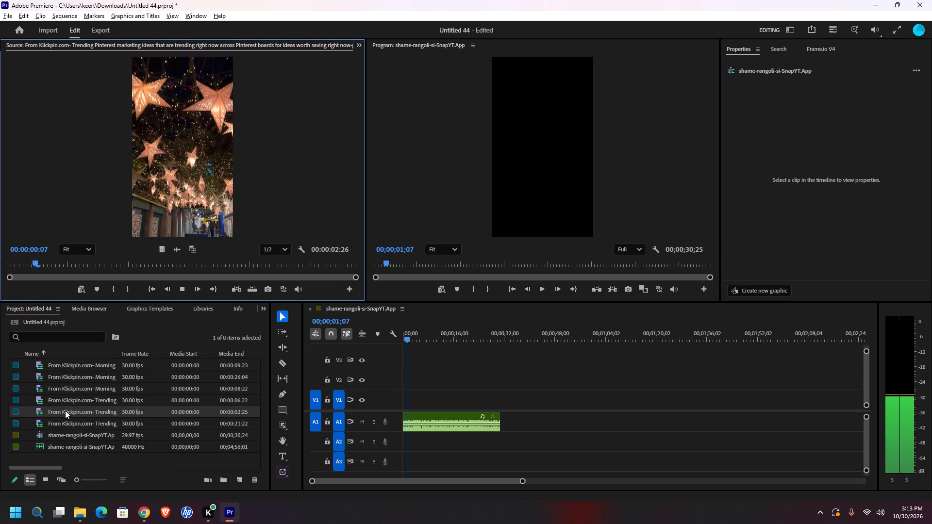
Stop the current preview and play the first Morning clip in the source monitor to examine its footage.
key("space")
double_click(60, 363)
key("space")
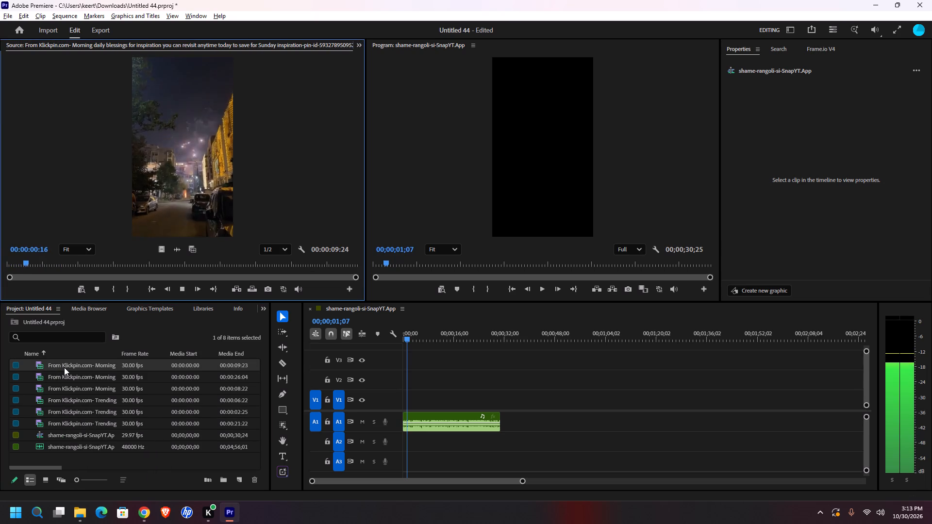
key("space")
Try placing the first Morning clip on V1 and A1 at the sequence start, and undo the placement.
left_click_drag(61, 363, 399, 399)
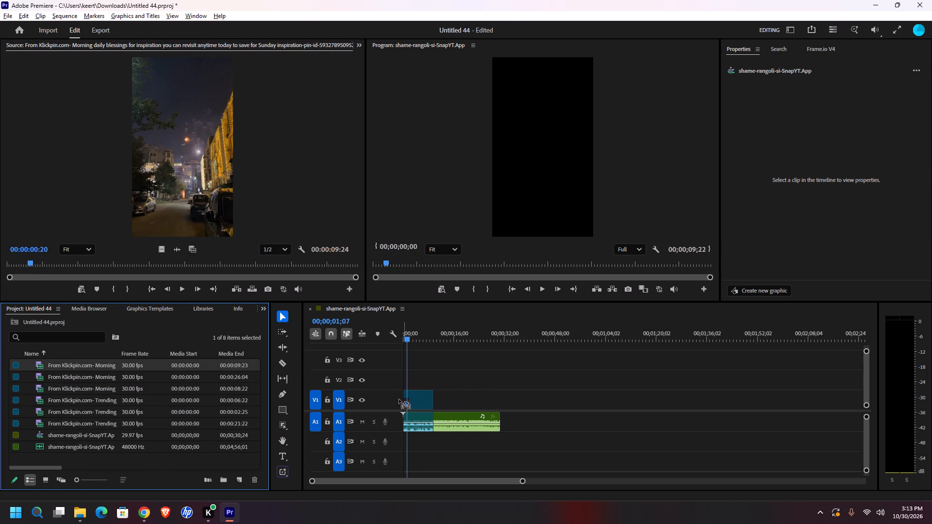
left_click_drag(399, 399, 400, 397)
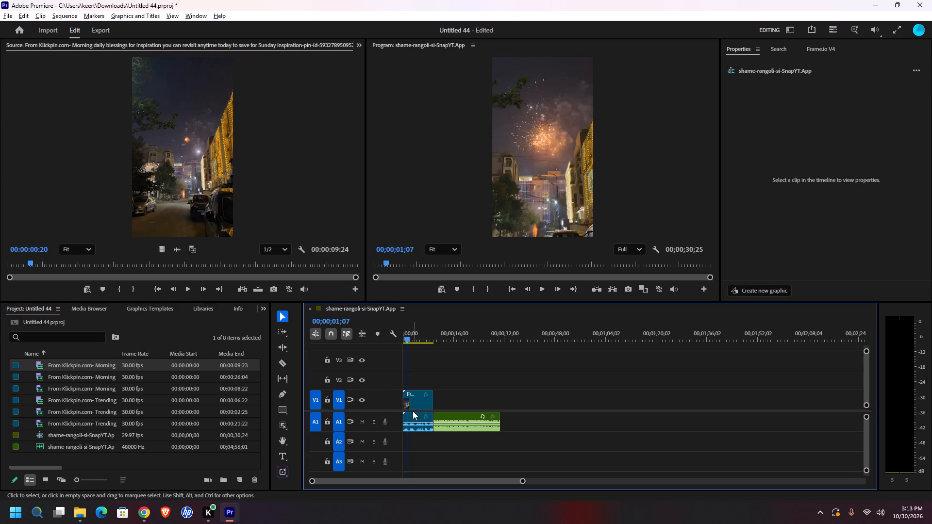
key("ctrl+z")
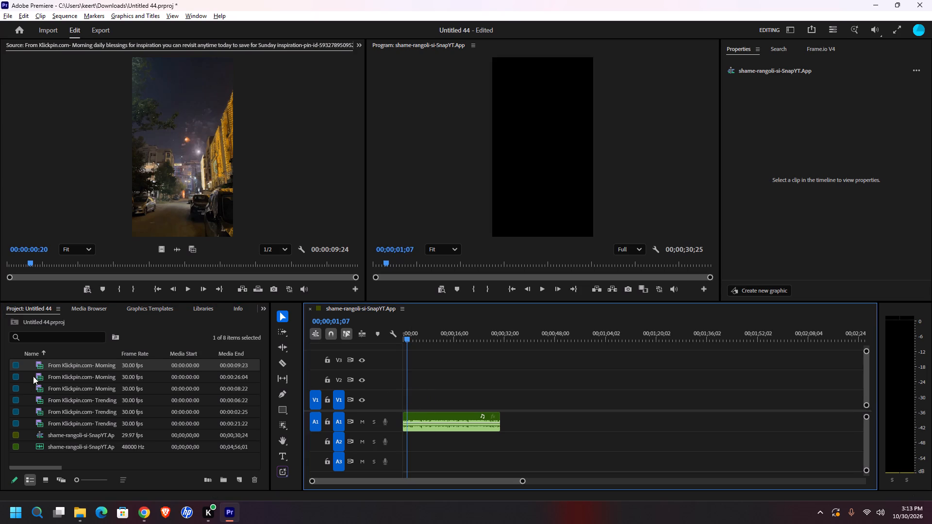
Place the first Morning clip on track V2 at the start of the sequence, with its audio on A2.
left_click_drag(57, 366, 389, 381)
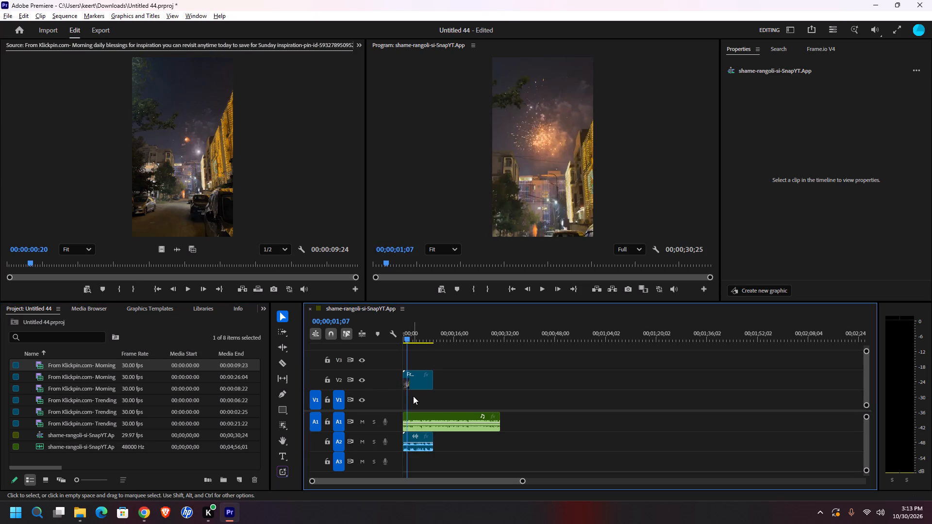
scroll(414, 397, "up", 3)
Unlink the first Morning clip's video from its audio and delete the audio from track A2.
left_click(413, 448)
right_click(412, 380)
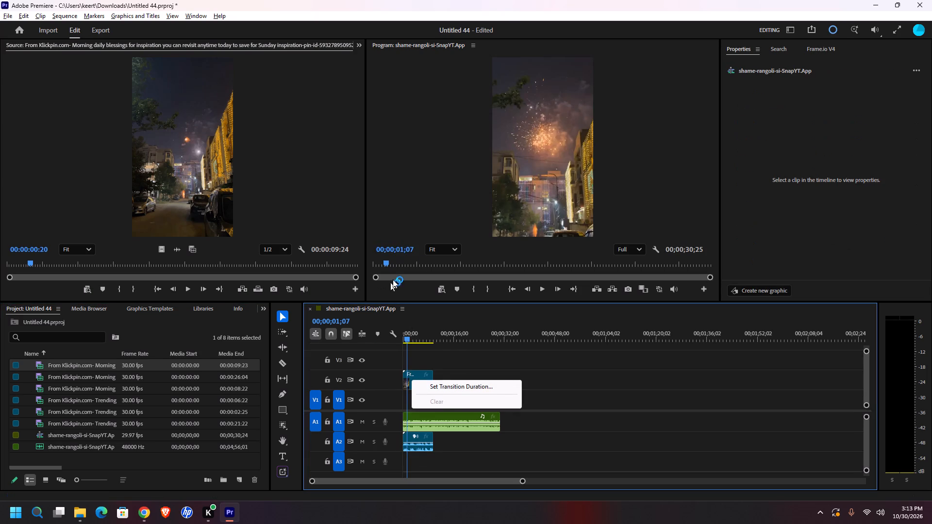
left_click(423, 358)
left_click(416, 382)
right_click(416, 382)
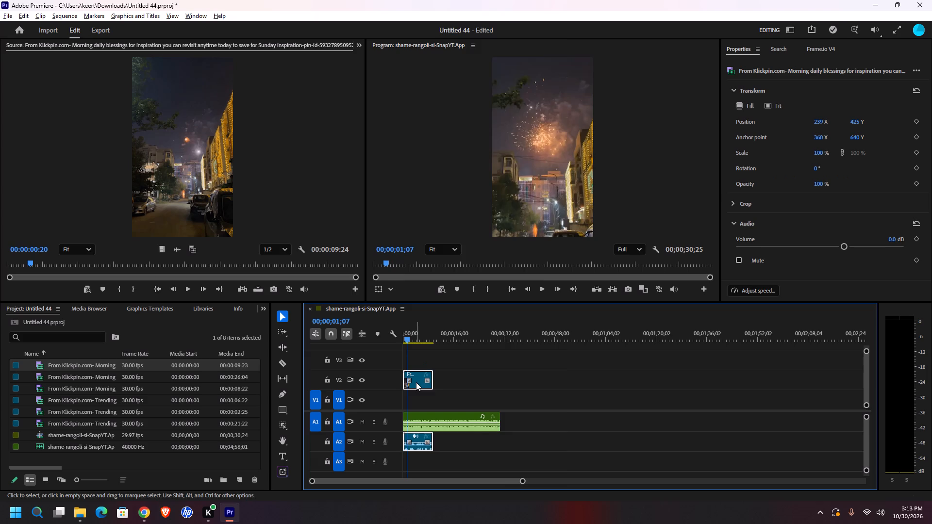
left_click(449, 188)
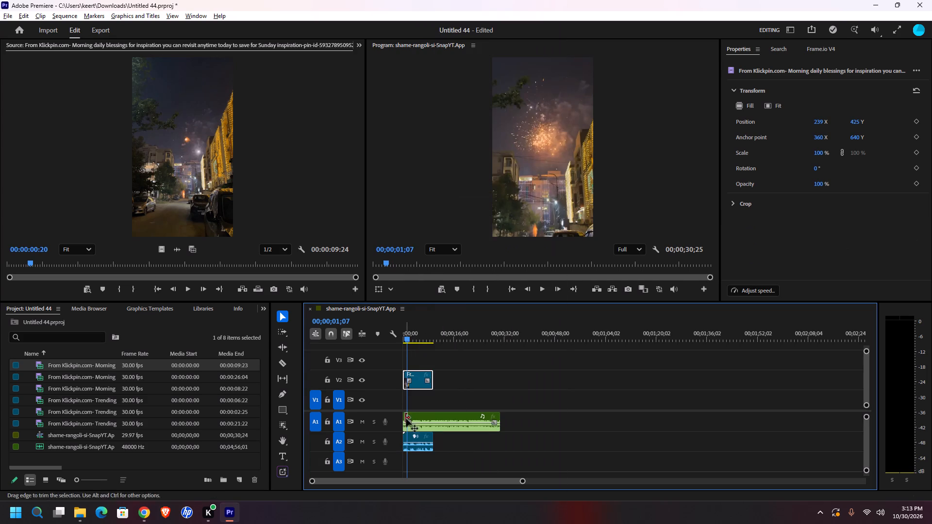
left_click(413, 444)
key("Delete")
Move the first Morning clip's video from V2 down to V1 at the sequence start.
scroll(407, 403, "up", 3)
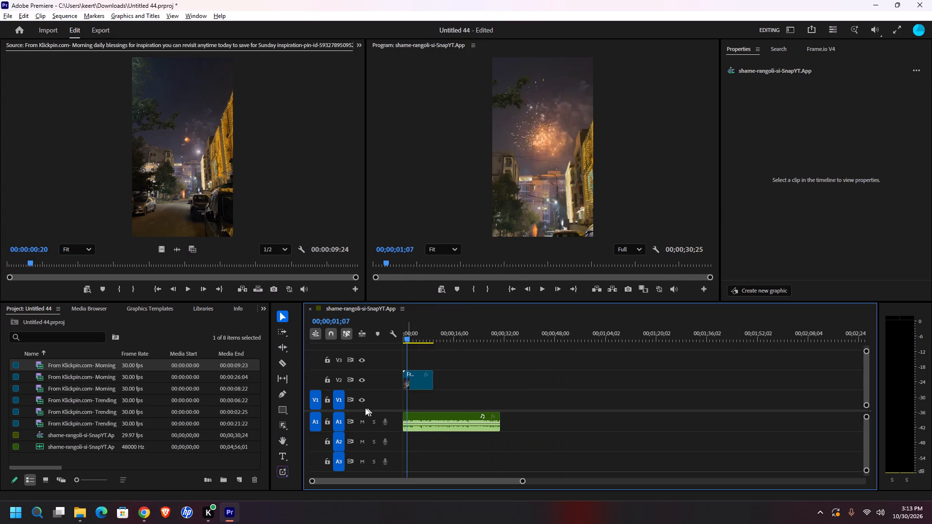
left_click_drag(419, 380, 418, 398)
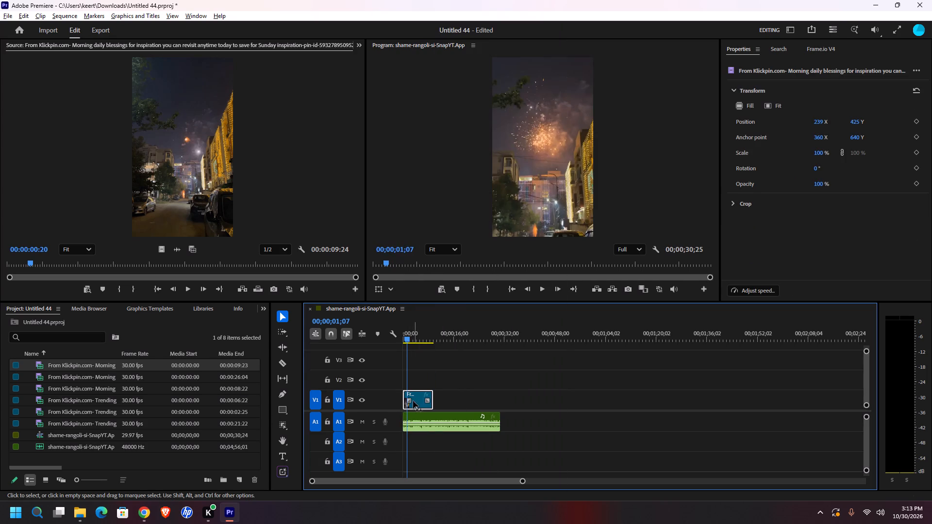
Play the sequence from its start and split the first Morning clip on V1 at 00;00;03;06.
left_click_drag(521, 482, 444, 481)
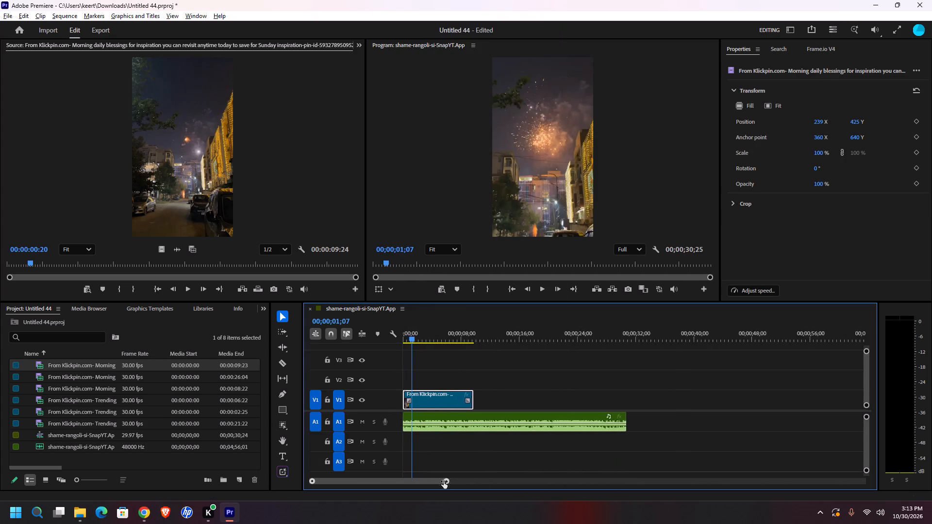
left_click_drag(444, 481, 396, 477)
left_click_drag(429, 339, 360, 344)
key("space")
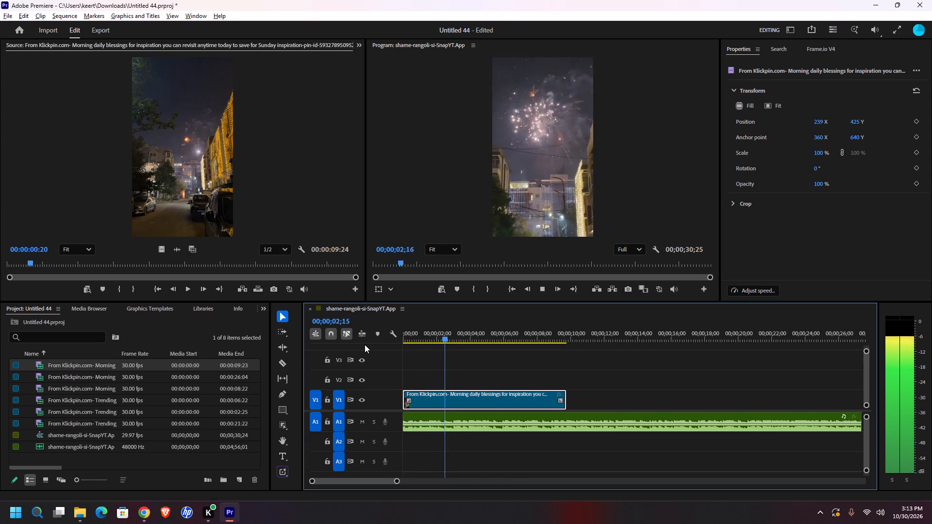
key("space")
key("space")
key("space")
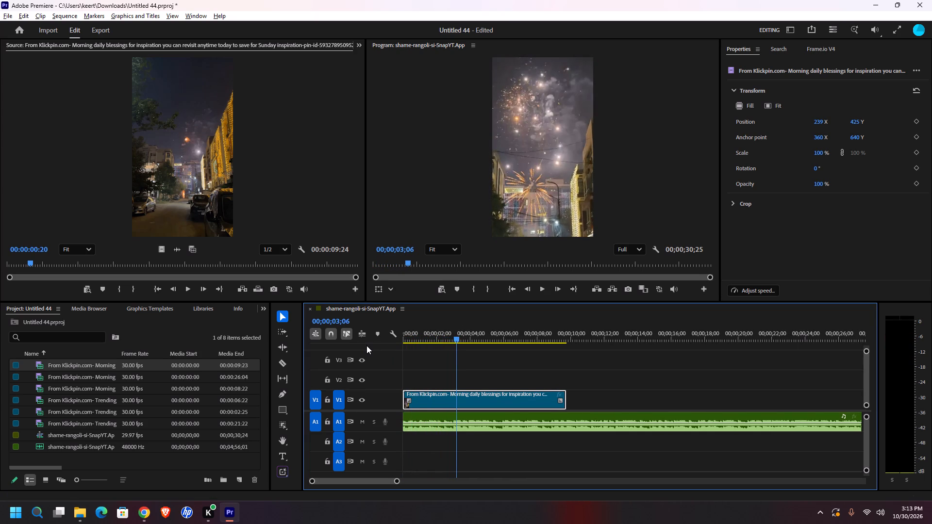
left_click(281, 362)
left_click(457, 401)
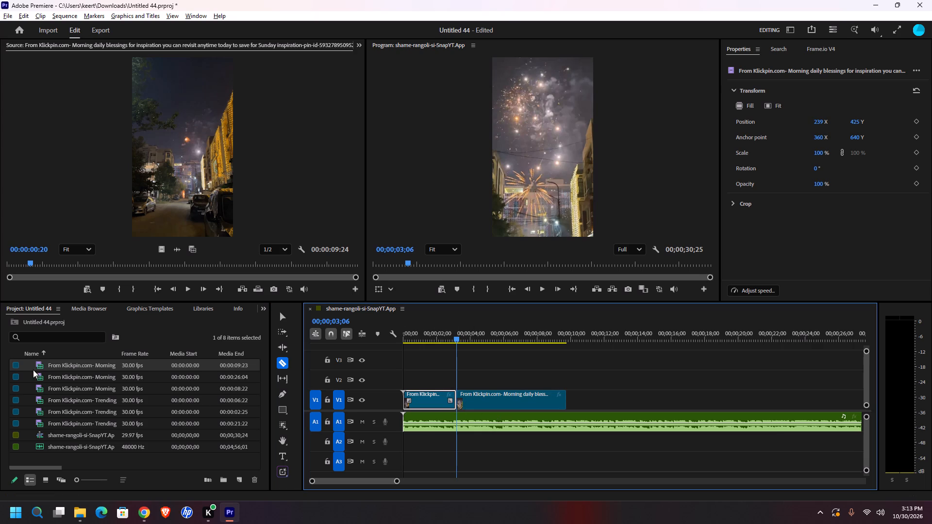
Place the second Morning clip on track V2 starting at the 00;00;03;06 cut, with its audio on A2.
left_click(57, 376)
left_click_drag(68, 376, 453, 377)
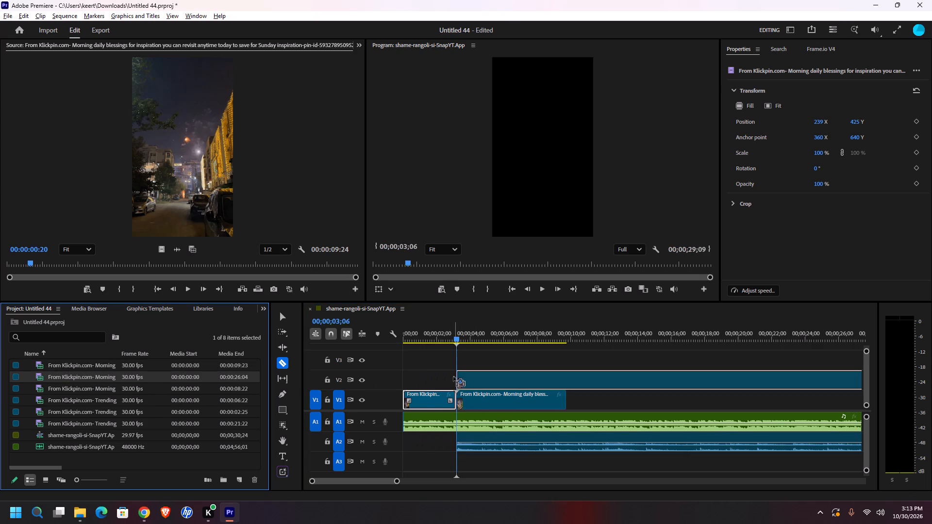
left_click_drag(453, 377, 453, 380)
Play and scrub through the second Morning clip, and split it on V2 with its linked audio at 00;00;17;13.
key("space")
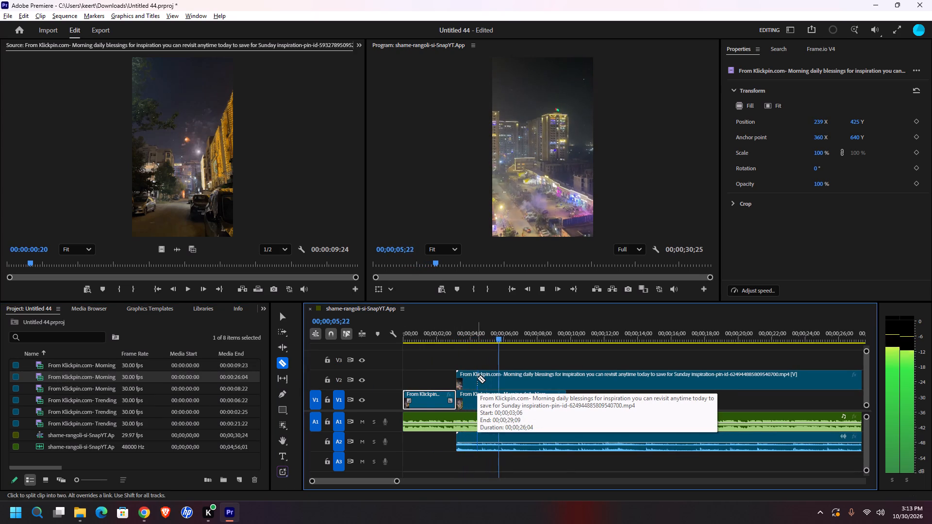
key("space")
key("space")
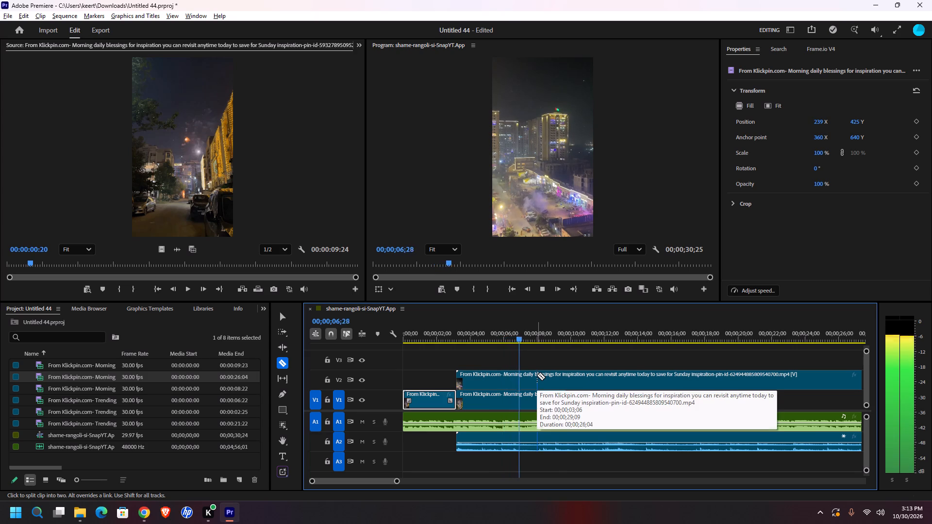
key("space")
left_click_drag(533, 339, 641, 356)
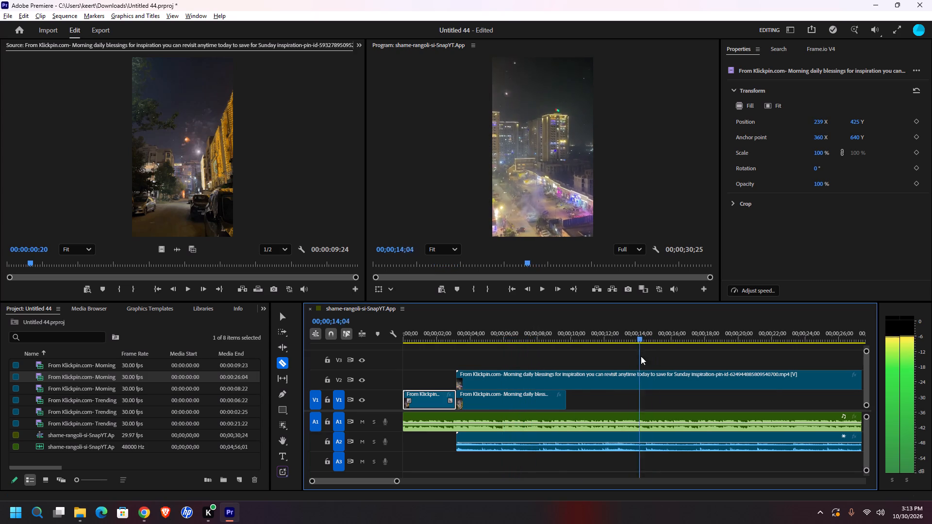
left_click_drag(641, 356, 683, 357)
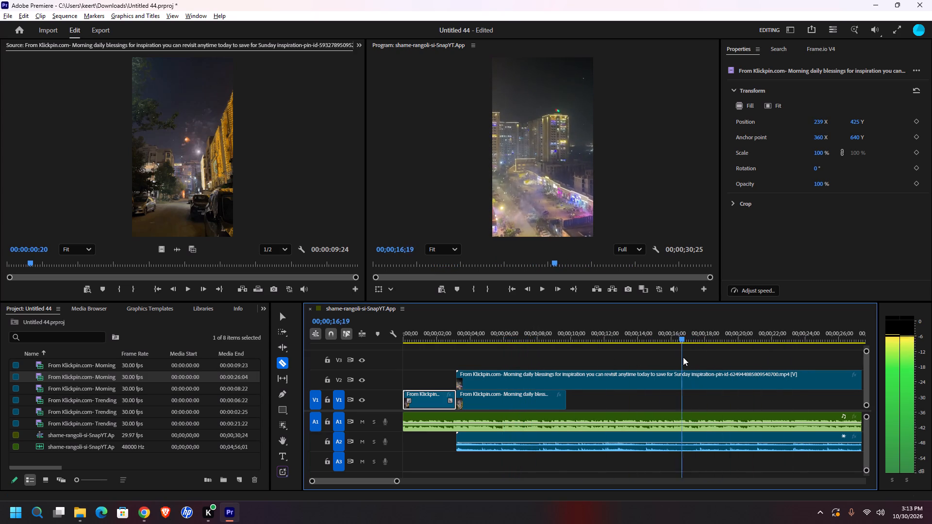
left_click_drag(683, 357, 423, 359)
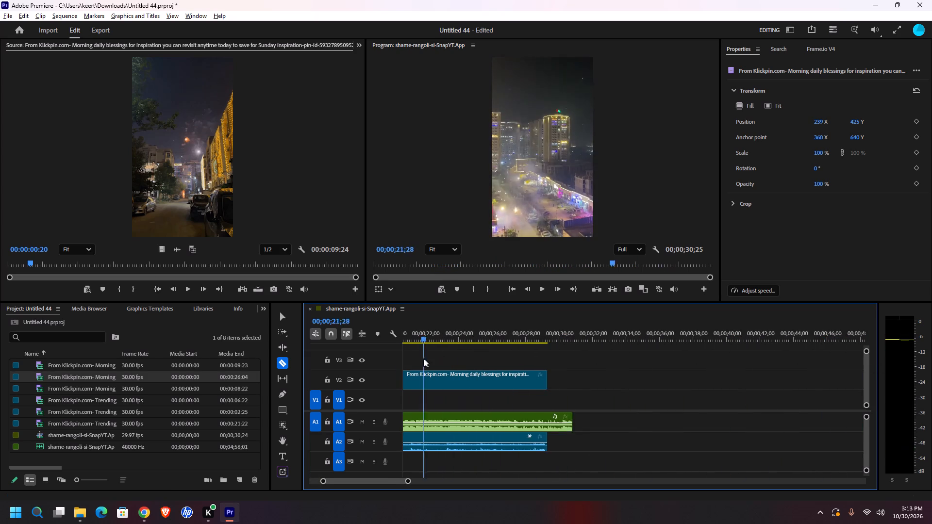
left_click_drag(423, 359, 649, 363)
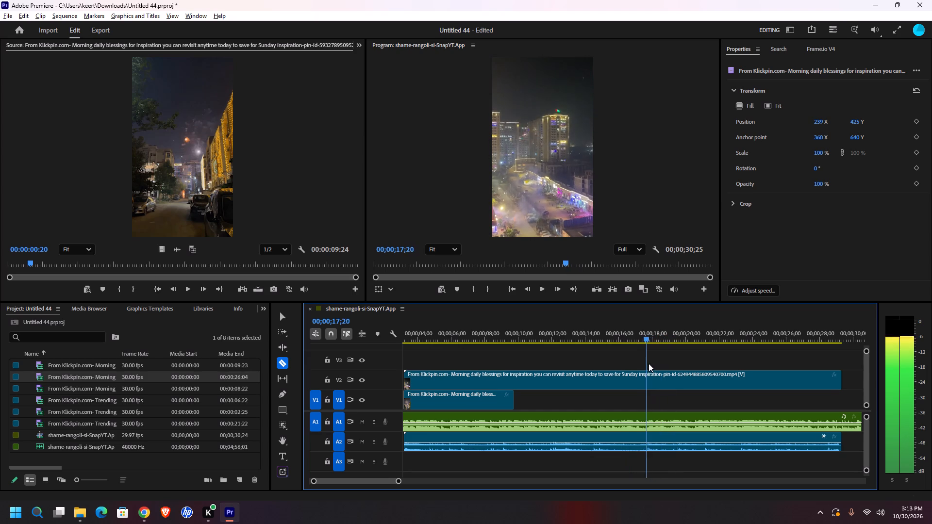
left_click_drag(649, 363, 645, 362)
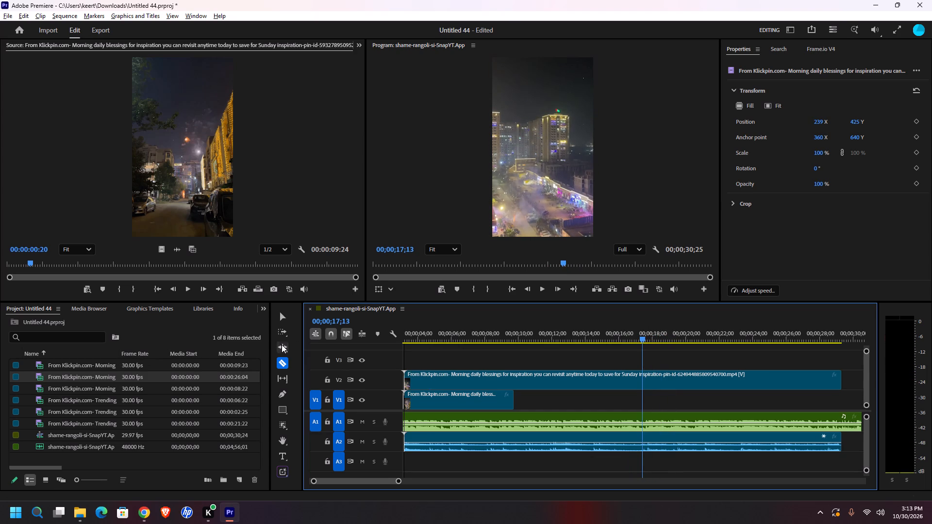
left_click(283, 364)
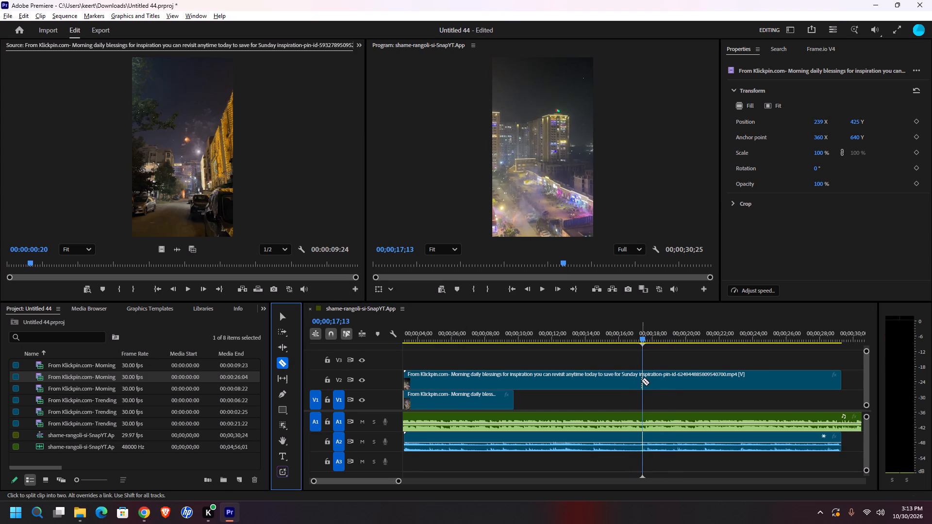
left_click(641, 380)
Ripple delete the part of the second Morning clip before the 00;00;17;13 cut, together with its linked audio.
left_click(284, 317)
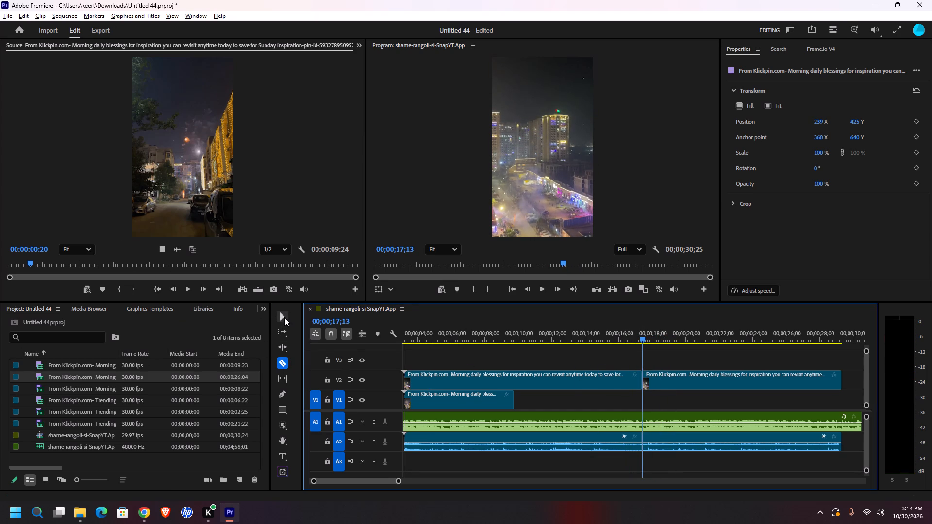
left_click(571, 375)
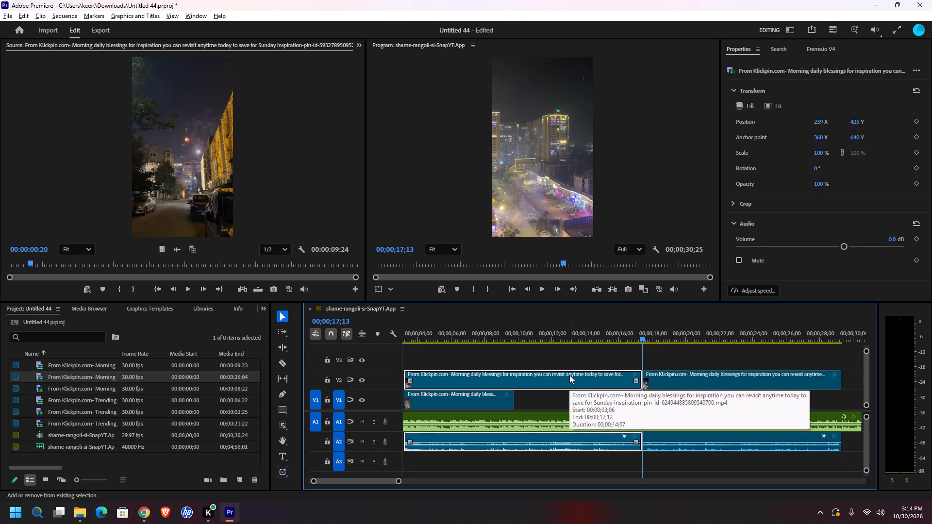
key("shift+Delete")
Unlink the remaining part of the second Morning clip and ripple delete its audio from track A2.
scroll(436, 395, "up", 2)
scroll(480, 386, "up", 2)
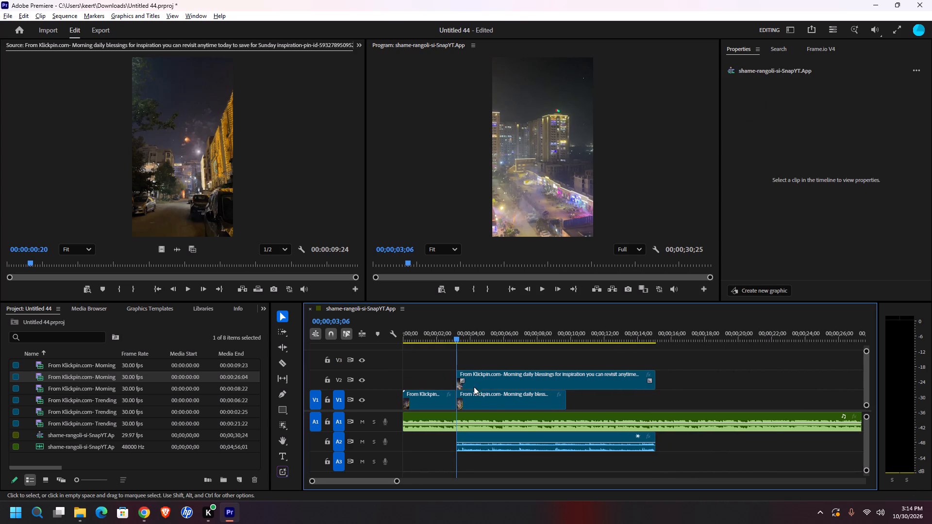
scroll(484, 399, "up", 1)
right_click(498, 373)
left_click(517, 183)
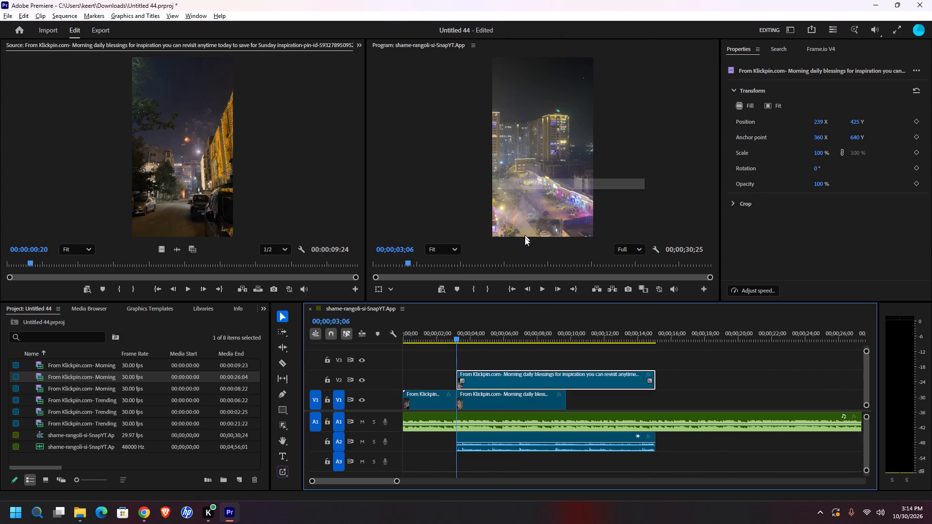
left_click(509, 443)
key("shift+Delete")
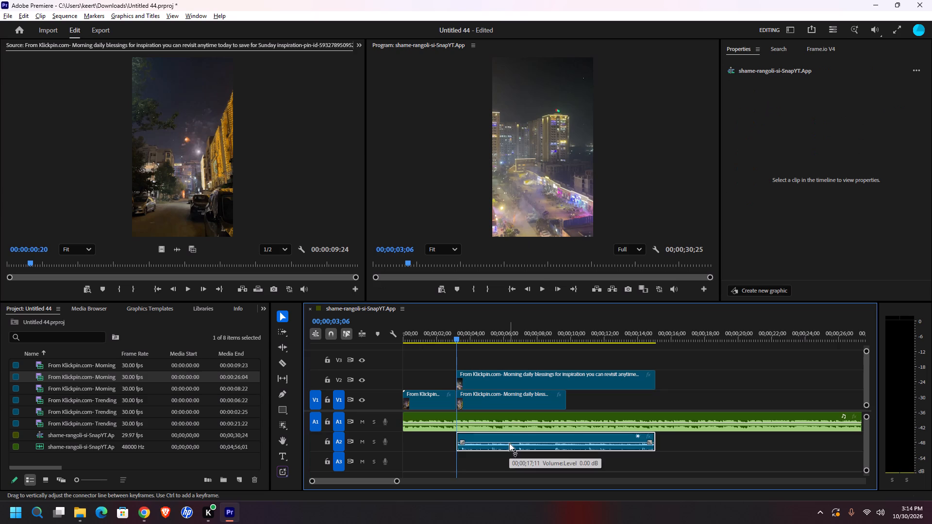
Play the second Morning clip with the song and split it on V2 at 00;00;05;22.
key("space")
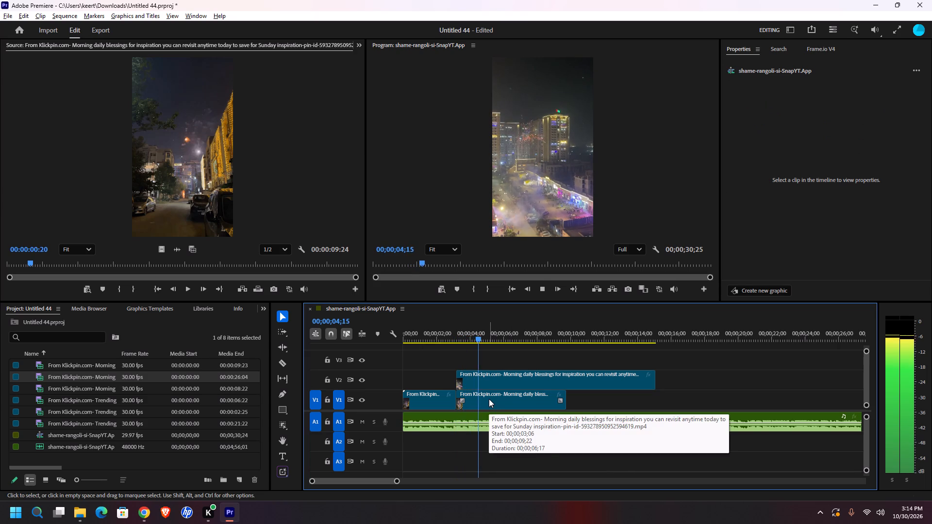
key("space")
key("space")
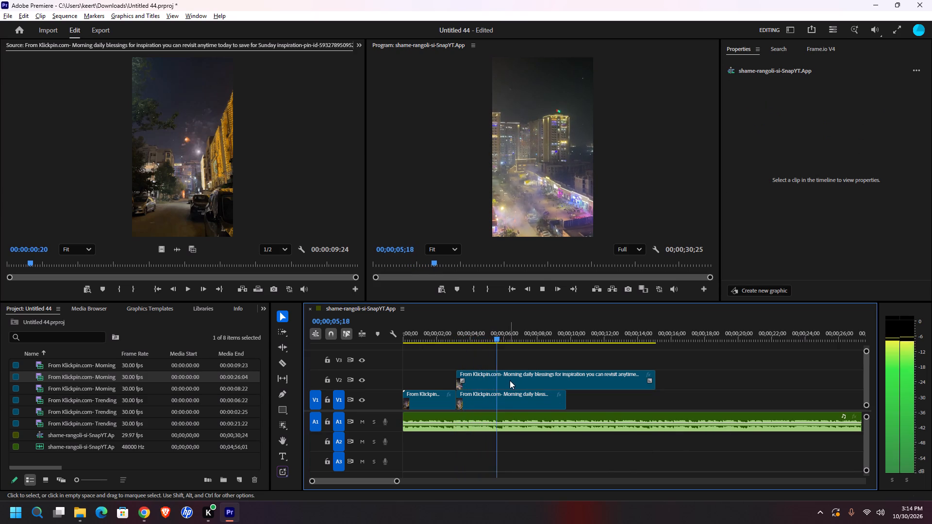
key("space")
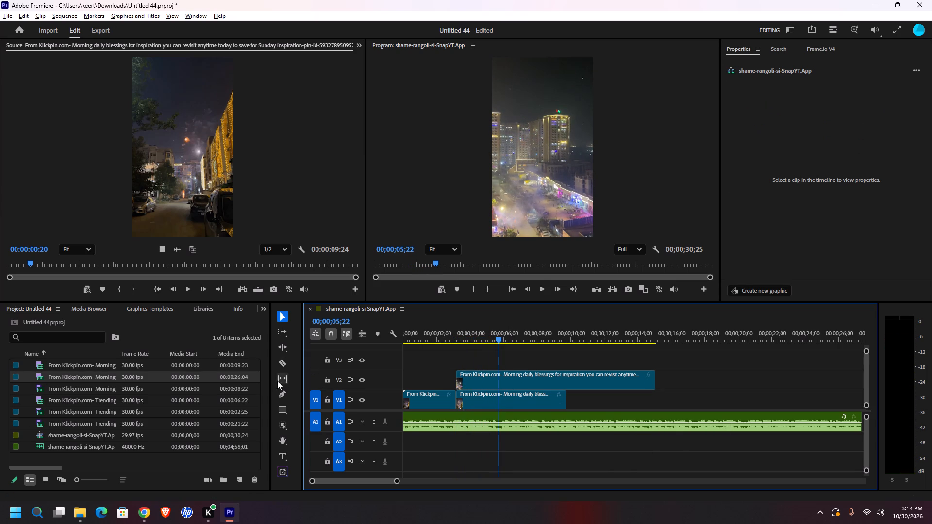
left_click(282, 359)
left_click(499, 378)
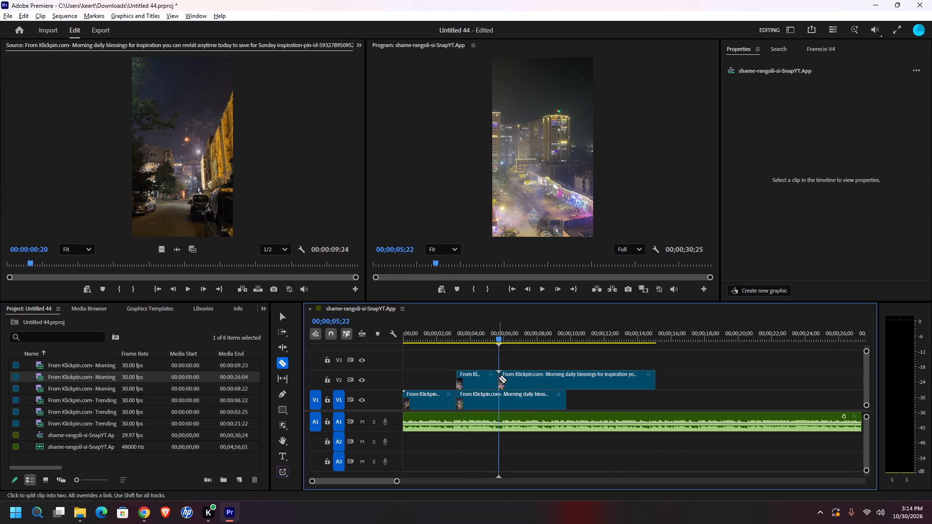
Place the third Morning clip on V3 starting at the 00;00;05;22 cut, with its audio on A3.
left_click(282, 315)
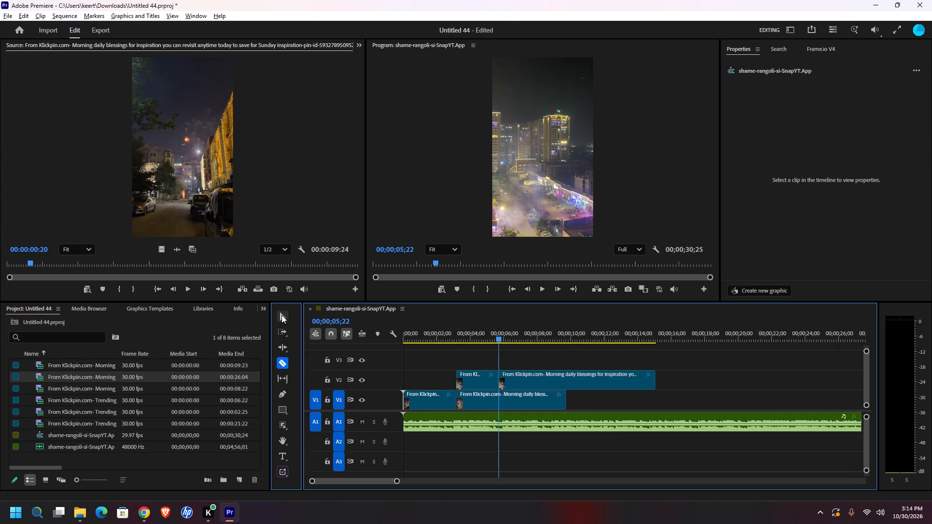
left_click_drag(56, 389, 508, 368)
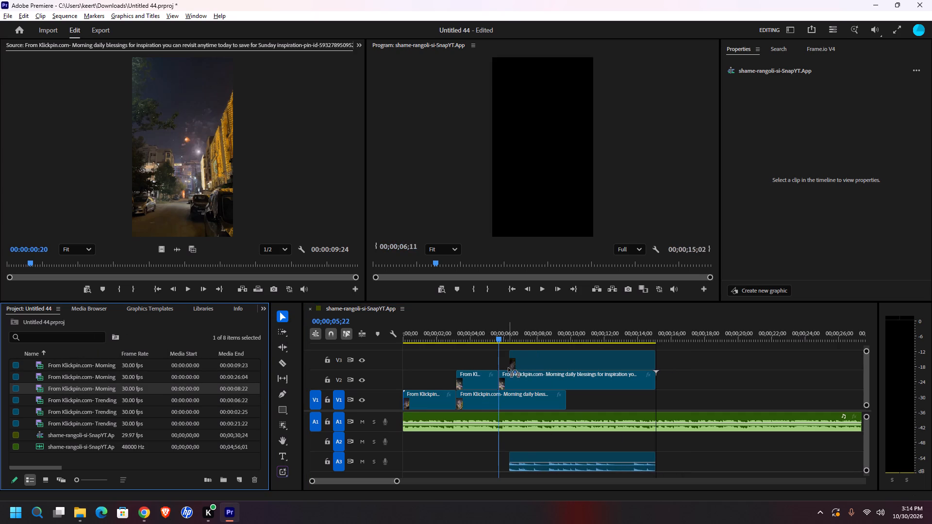
left_click_drag(508, 368, 501, 367)
Play and scrub through the third Morning clip, and split it on V3 with its linked audio at 00;00;08;10.
key("space")
key("space")
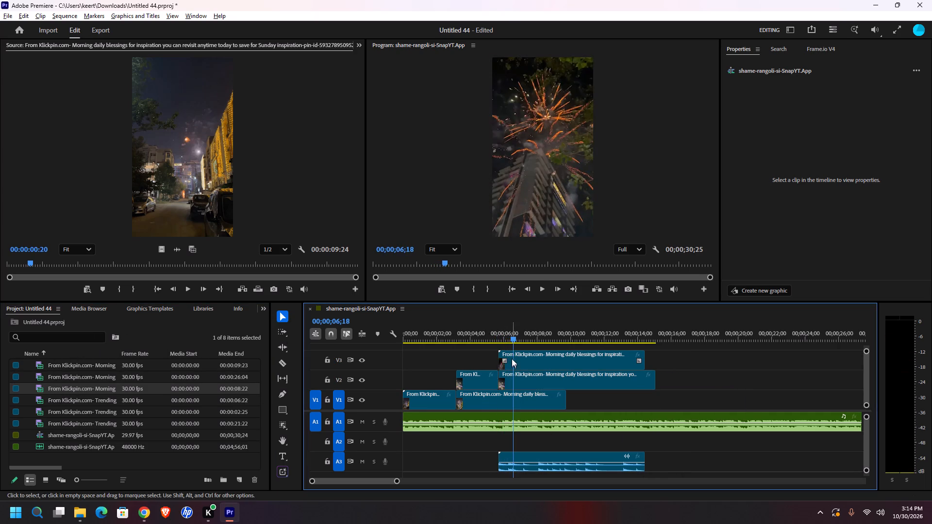
left_click_drag(516, 337, 531, 352)
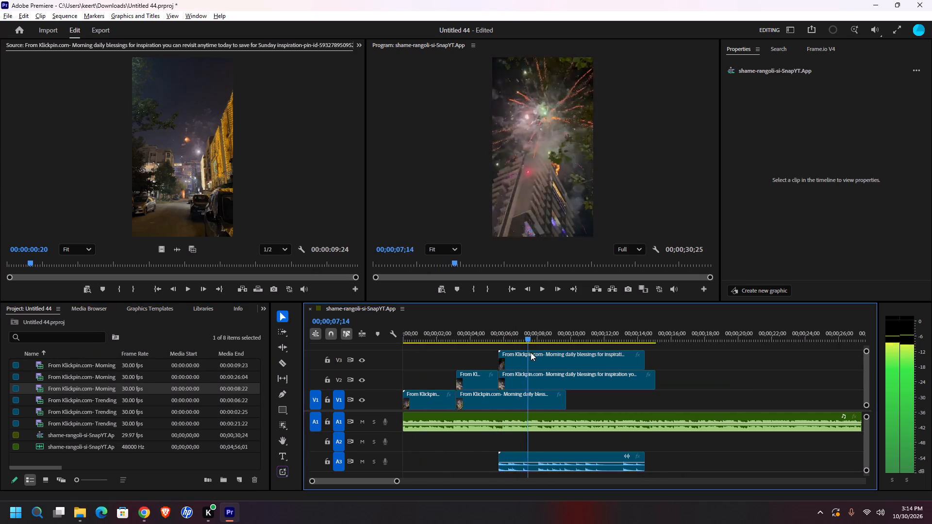
left_click_drag(531, 352, 545, 353)
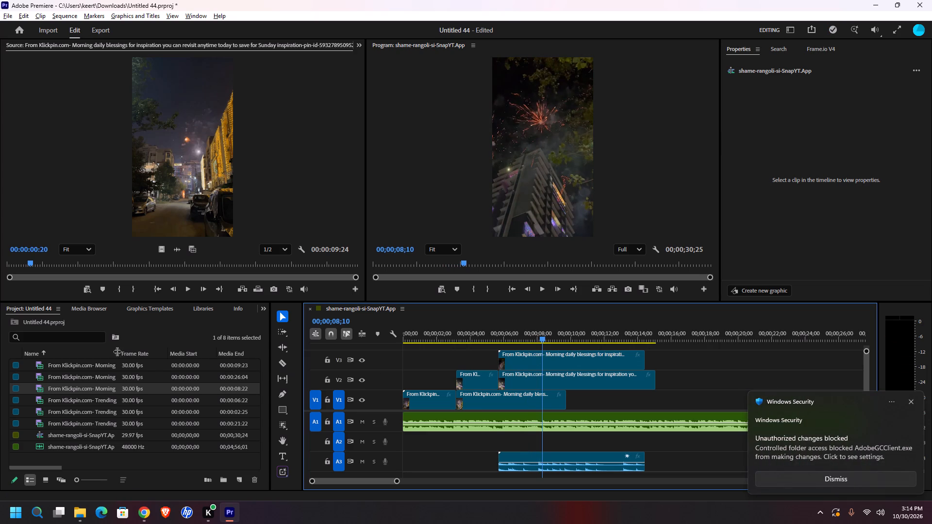
left_click(285, 362)
left_click(543, 363)
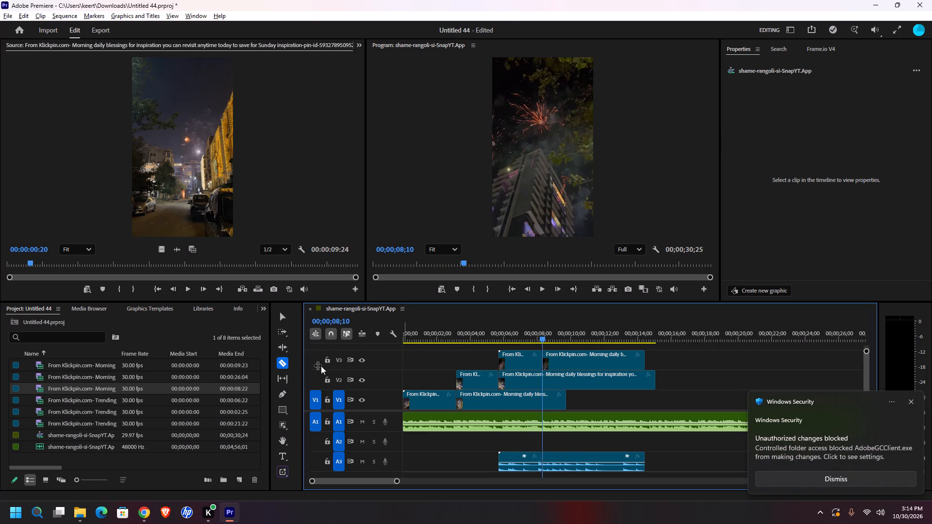
Delete the leftover part of the second Morning clip on V2 and the leftover part of the first Morning clip on V1.
left_click(287, 317)
left_click(533, 379)
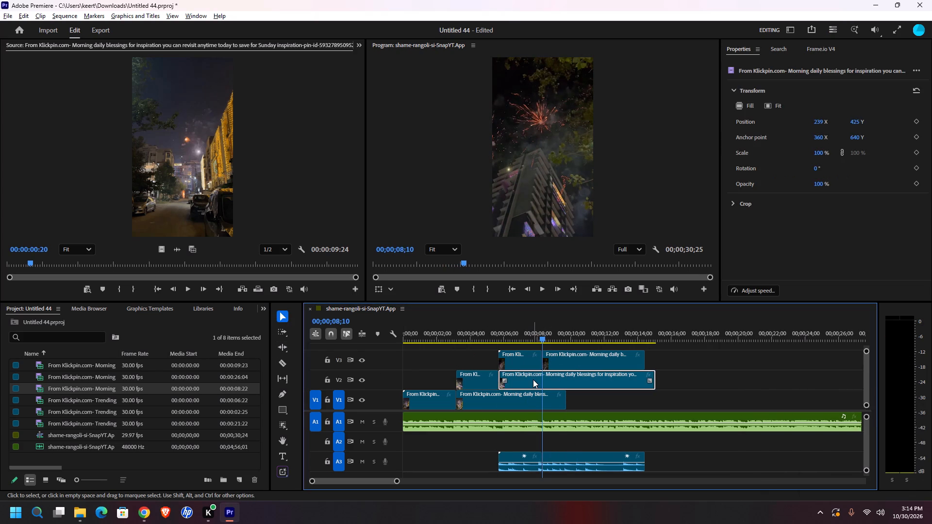
key("Delete")
left_click(534, 398)
key("Delete")
Move the kept pieces of the second and third Morning clips down to V1 in sequence and play them with the song.
left_click_drag(470, 381, 473, 400)
left_click_drag(525, 362, 513, 400)
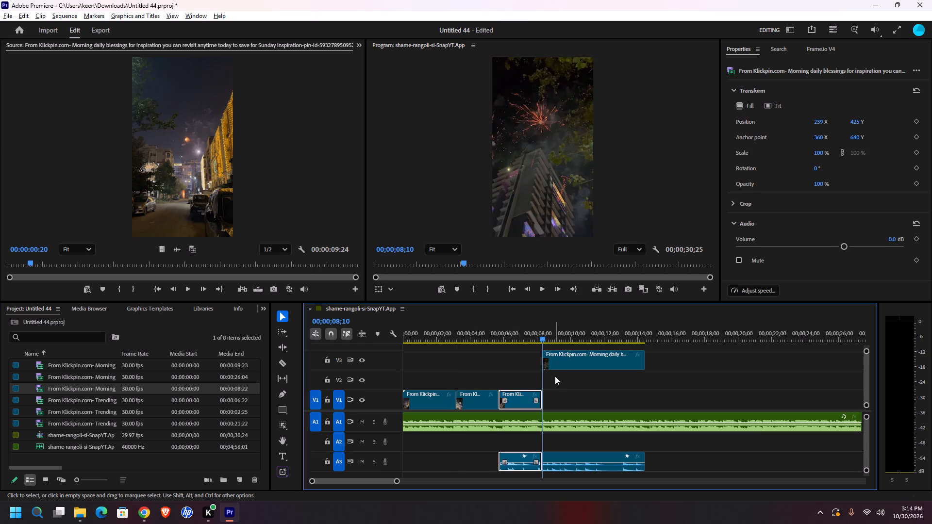
left_click_drag(546, 341, 335, 371)
key("space")
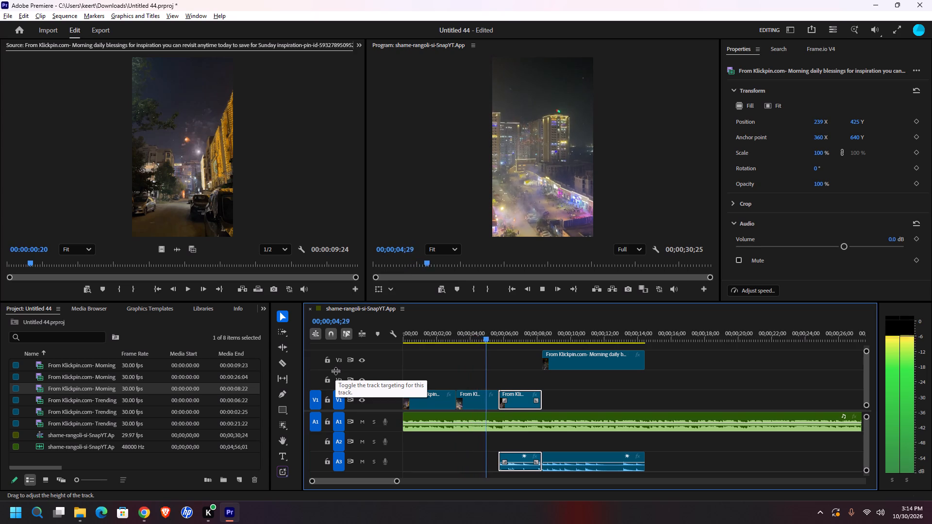
key("space")
Unlink both parts of the third Morning clip and delete their audio from track A3.
right_click(552, 462)
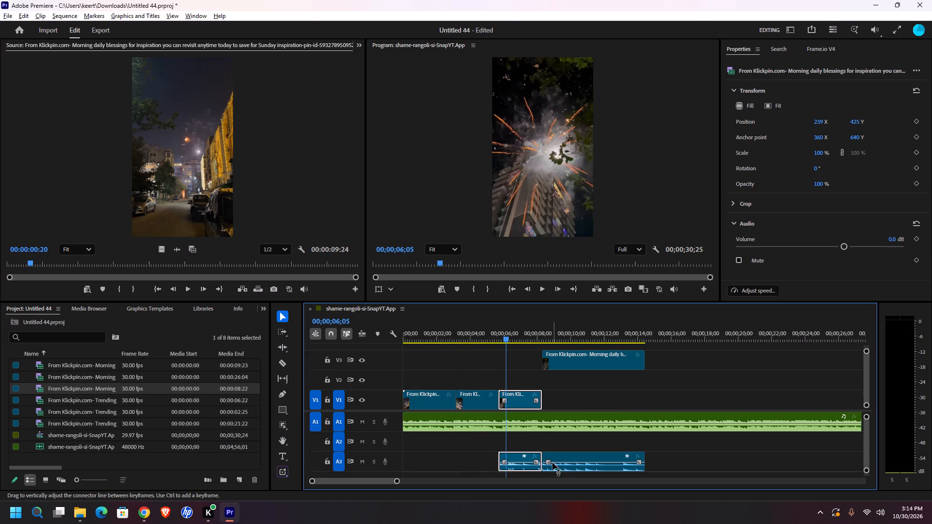
left_click(585, 182)
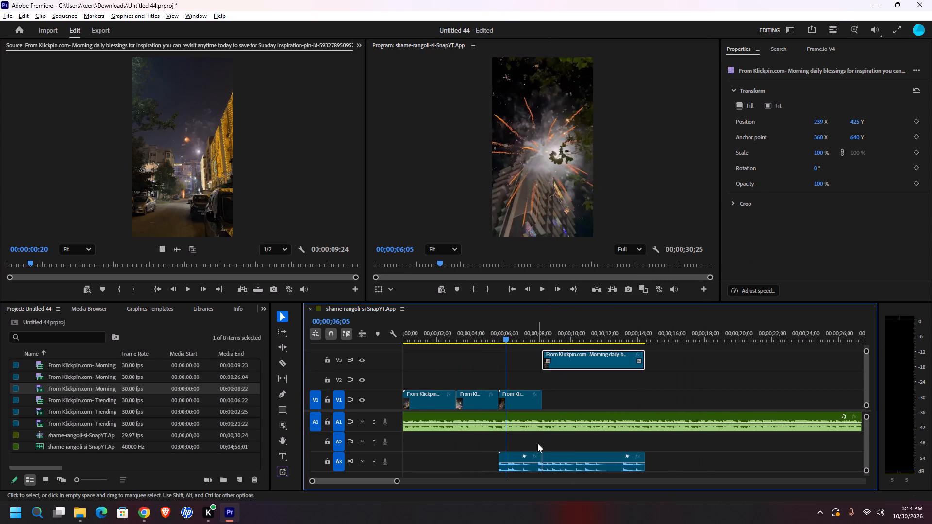
right_click(515, 467)
left_click(553, 183)
left_click(557, 465)
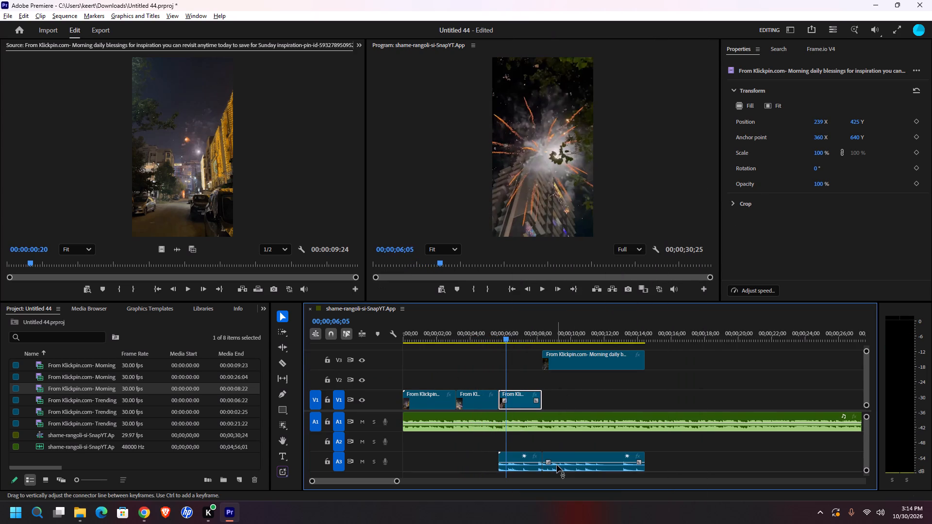
key("Delete")
left_click(526, 469)
key("Delete")
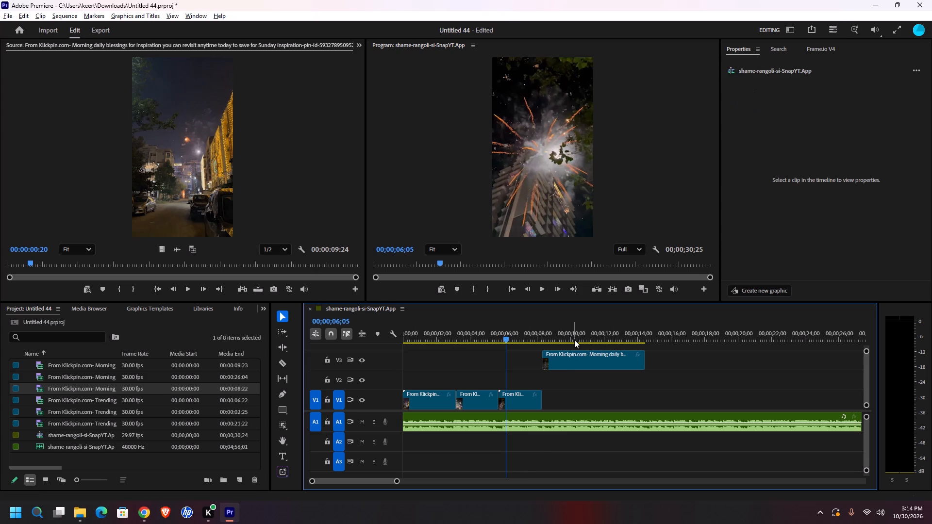
Delete the leftover part of the third Morning clip on V3 and play the sequence to the end of the clips.
left_click(574, 359)
key("Delete")
key("space")
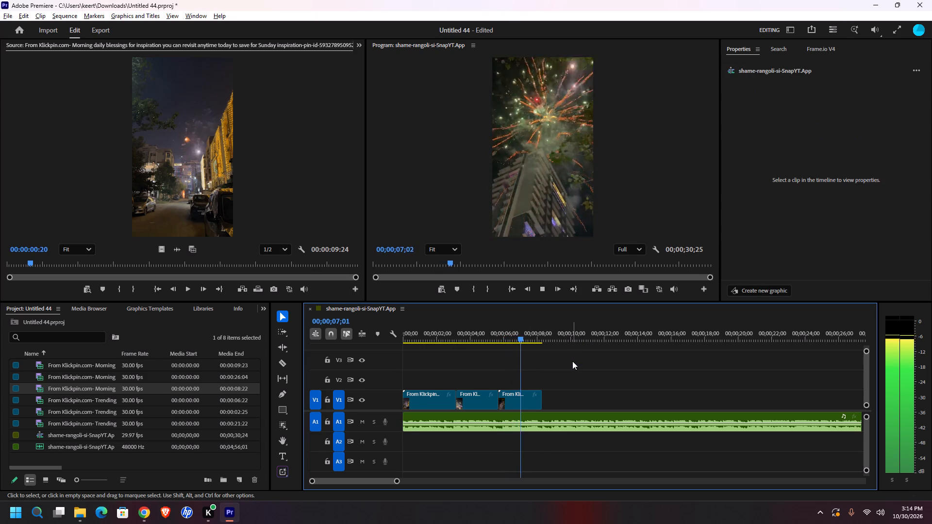
key("space")
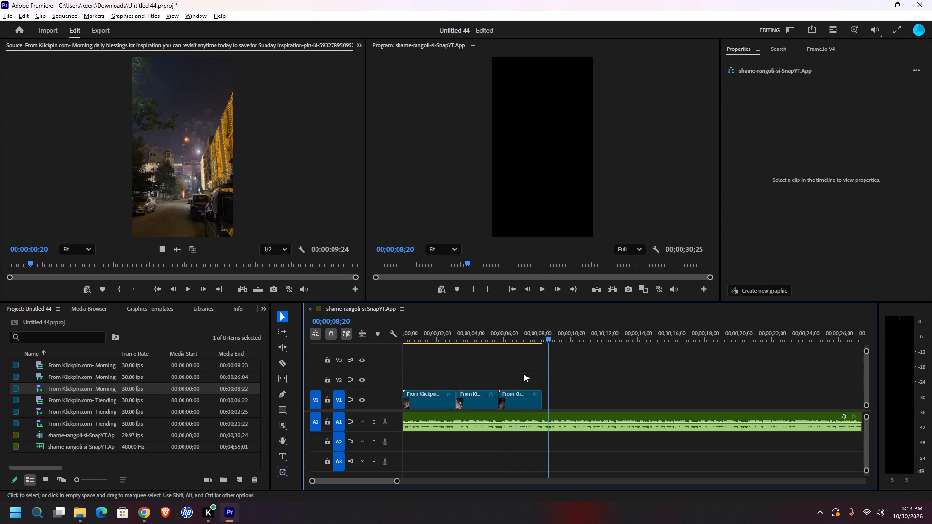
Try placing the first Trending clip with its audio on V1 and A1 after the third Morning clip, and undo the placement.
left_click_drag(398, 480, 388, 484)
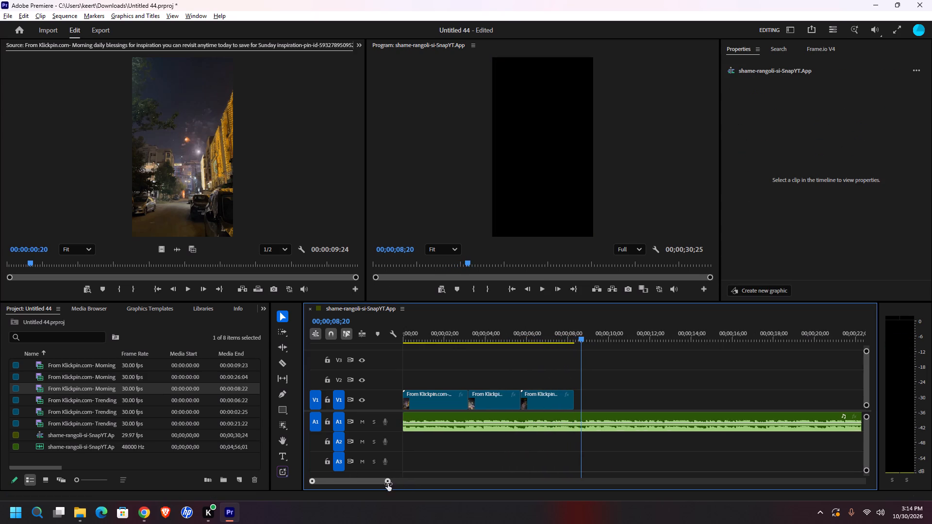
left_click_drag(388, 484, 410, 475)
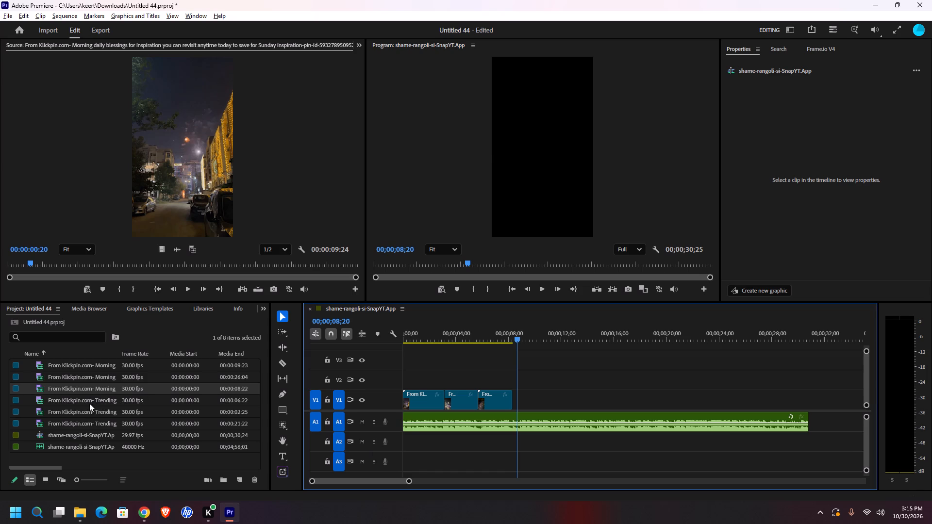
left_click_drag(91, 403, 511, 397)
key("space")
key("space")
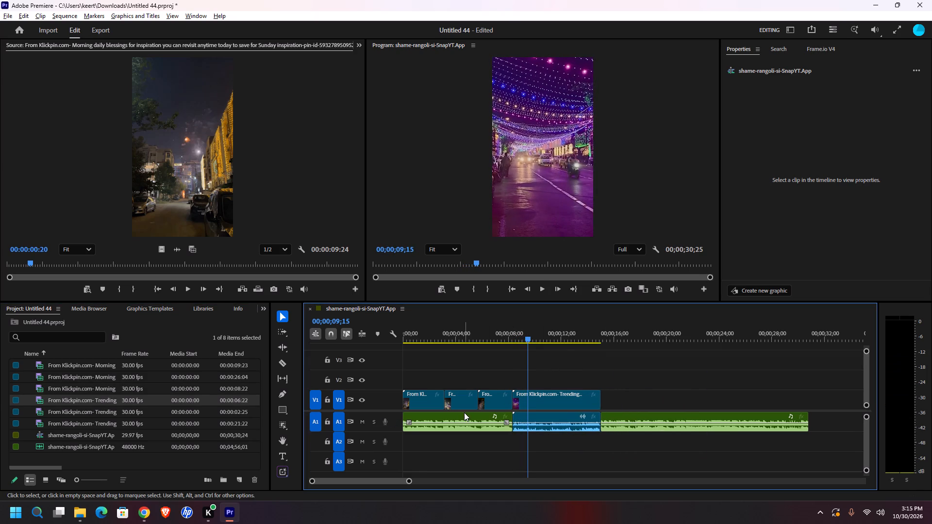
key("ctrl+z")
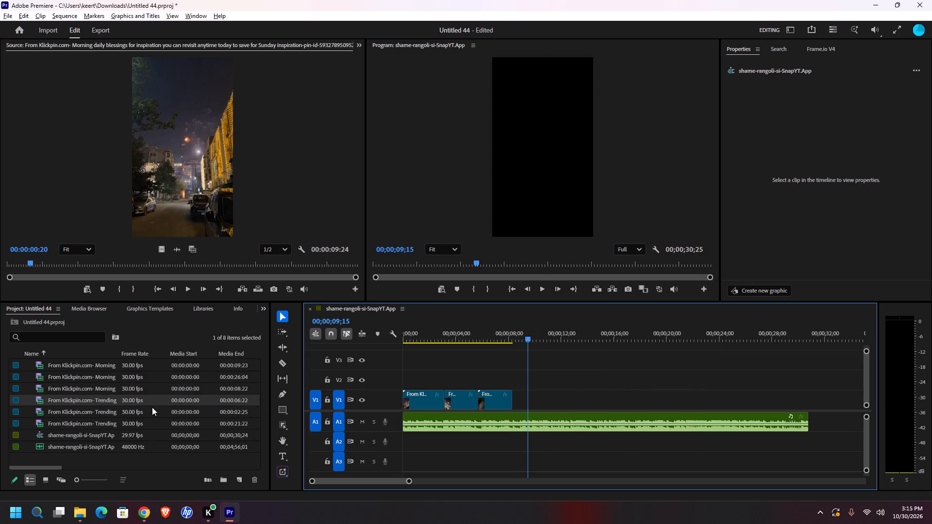
Place the first Trending clip on V2 with its audio on A2, starting at 00;00;08;10.
left_click_drag(90, 400, 513, 378)
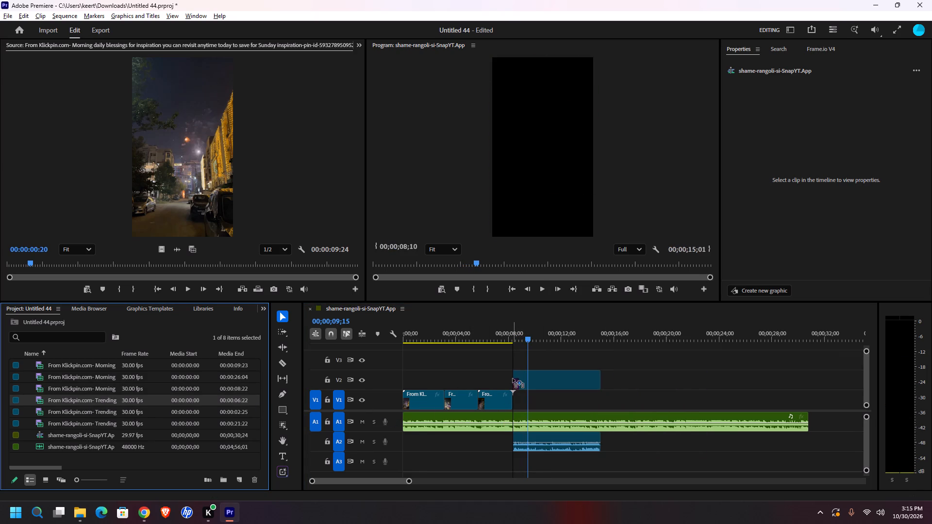
left_click_drag(513, 378, 513, 377)
Unlink the first Trending clip, move its video down to V1 after the third Morning clip, and delete its audio from A2.
right_click(536, 379)
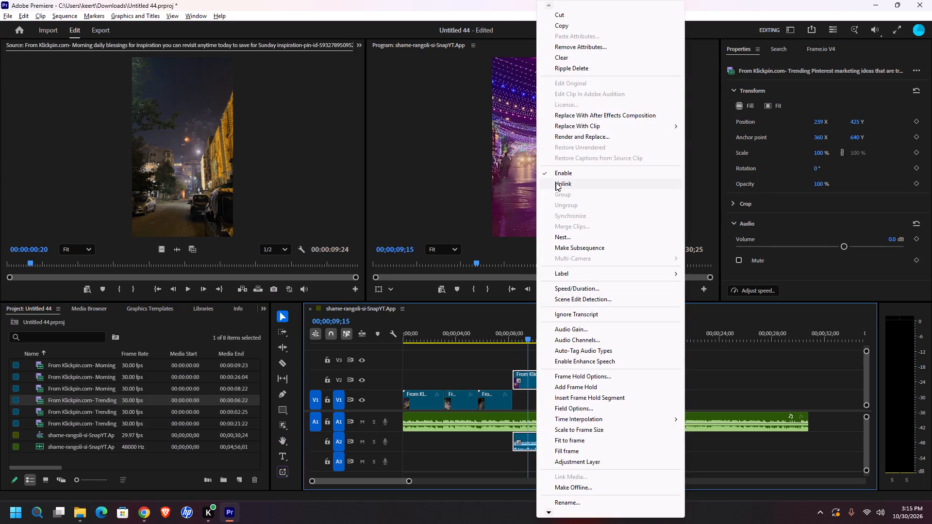
left_click(556, 182)
left_click_drag(538, 380, 532, 402)
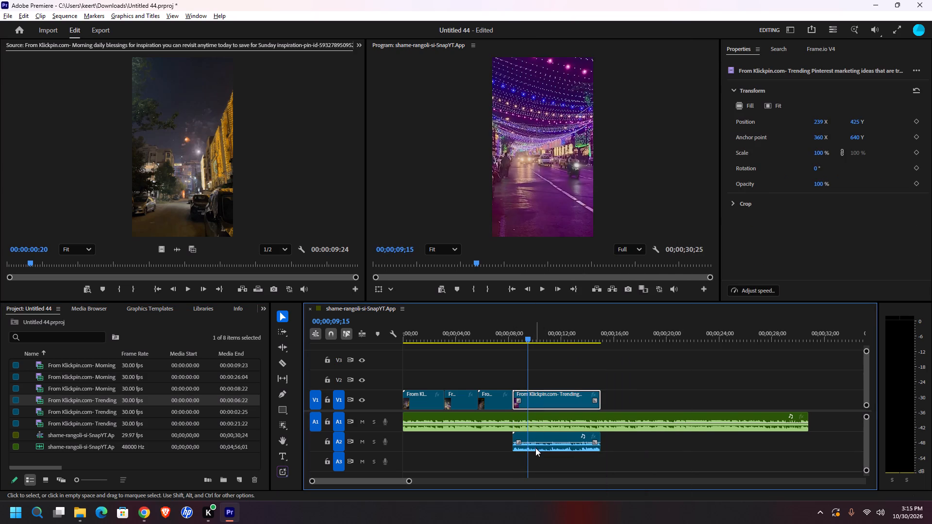
left_click(535, 448)
key("Delete")
Play the first Trending clip on V1 with the song to judge where it should end.
key("space")
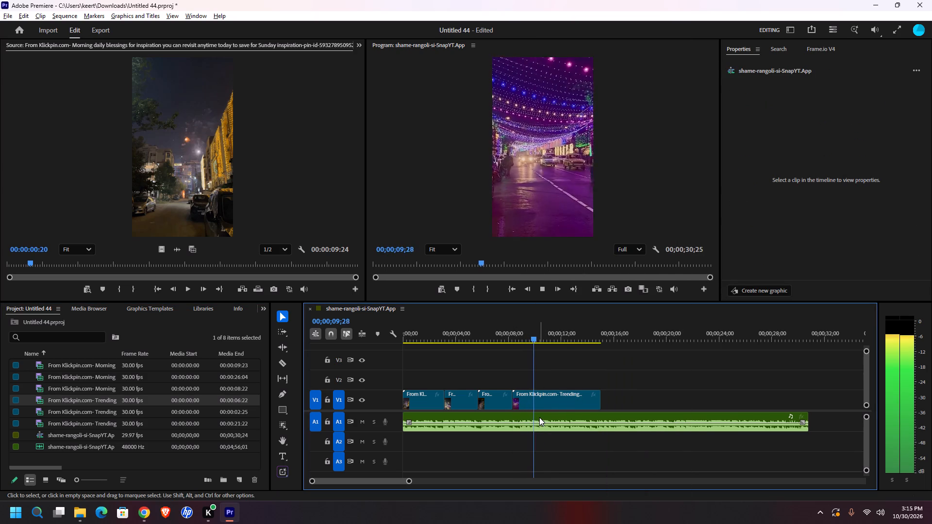
key("space")
left_click(567, 399)
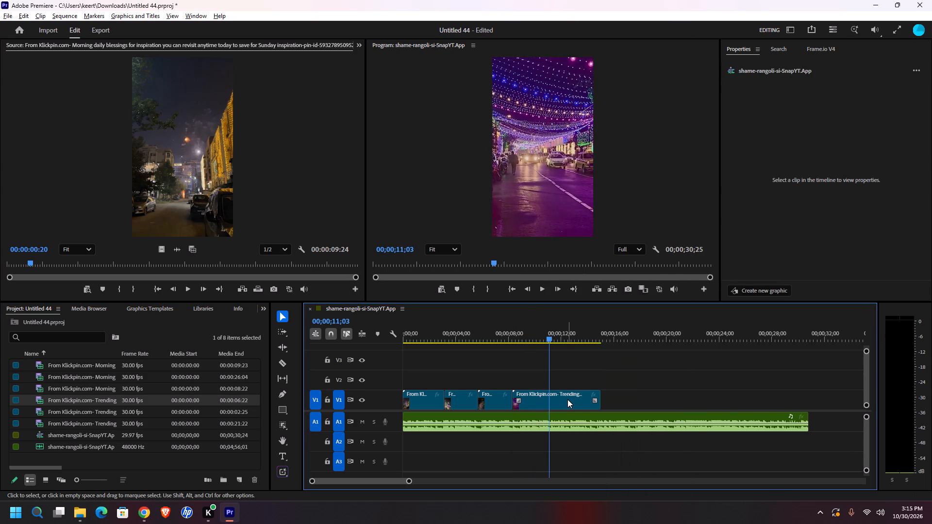
key("space")
key("space")
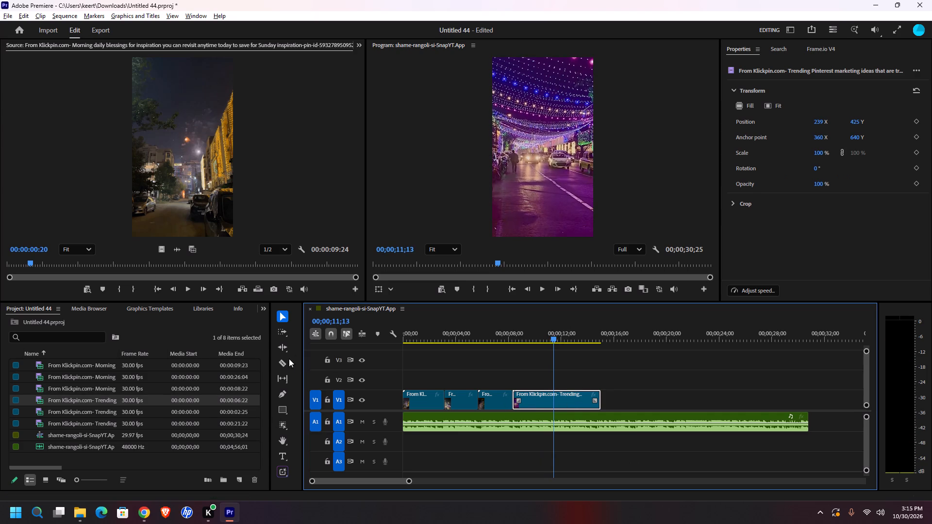
Preview the second Trending clip in the Source monitor and add only its video to V1 directly after the first Trending clip.
double_click(78, 411)
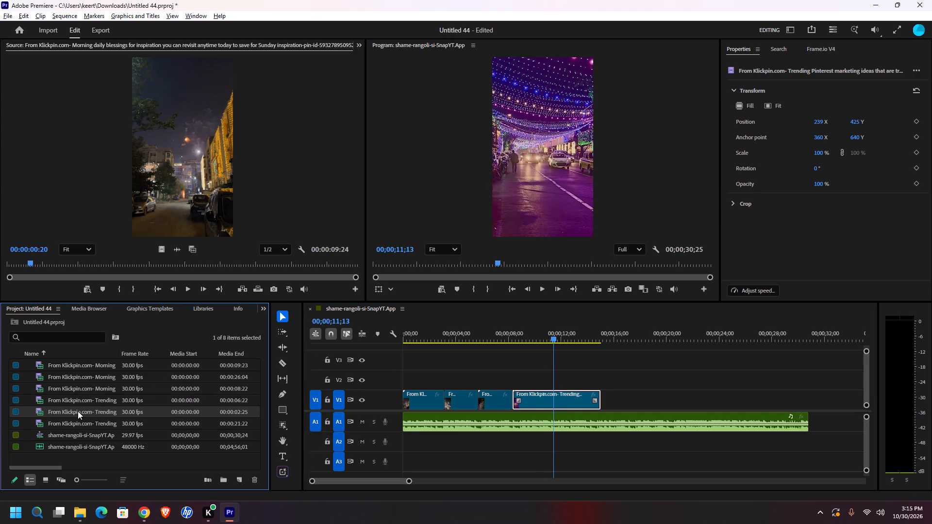
key("space")
key("space")
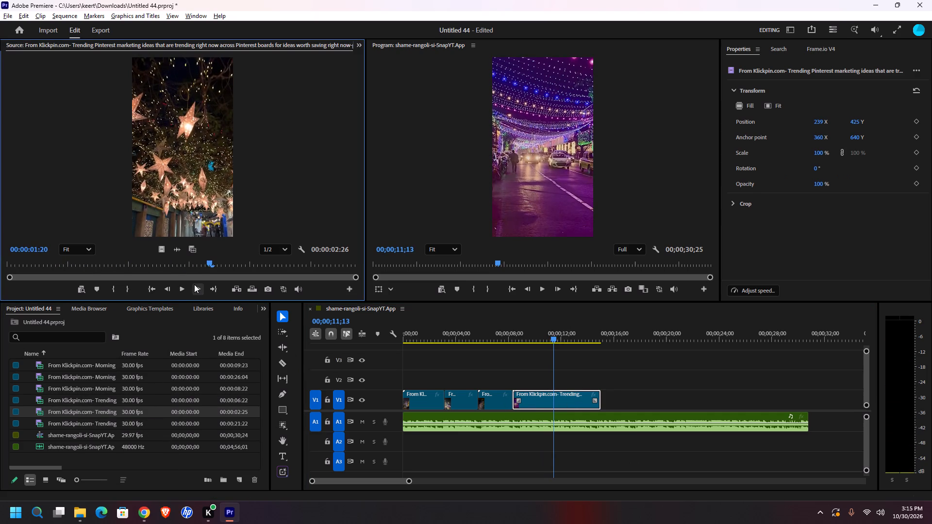
key("space")
key("space")
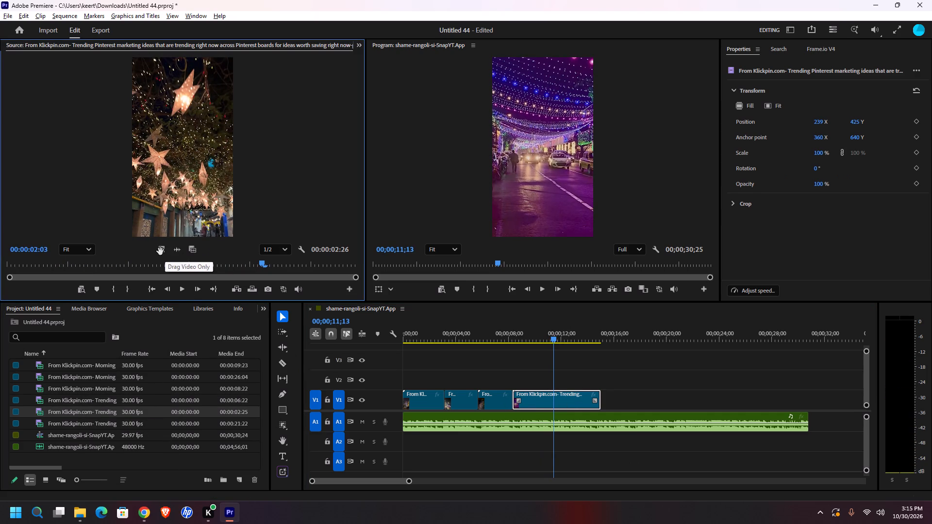
double_click(160, 251)
left_click_drag(160, 249, 607, 402)
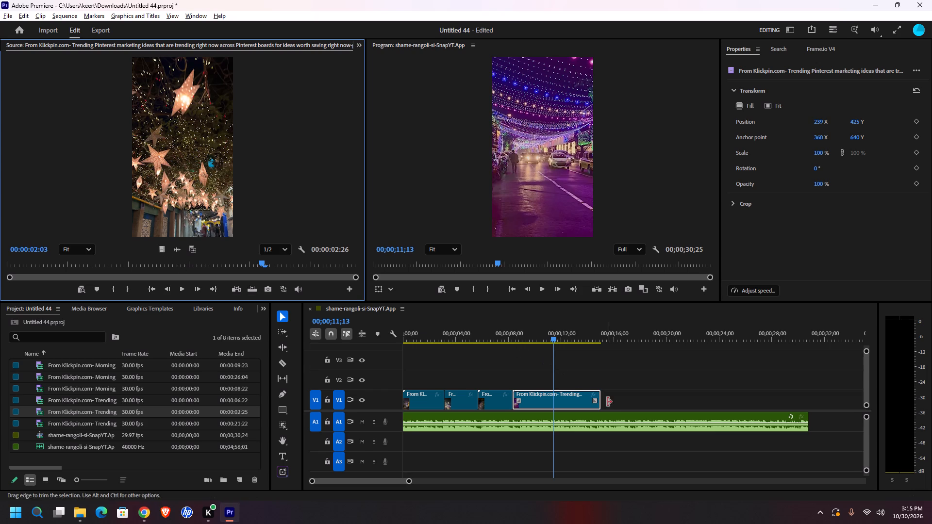
left_click_drag(607, 402, 607, 401)
left_click(162, 249)
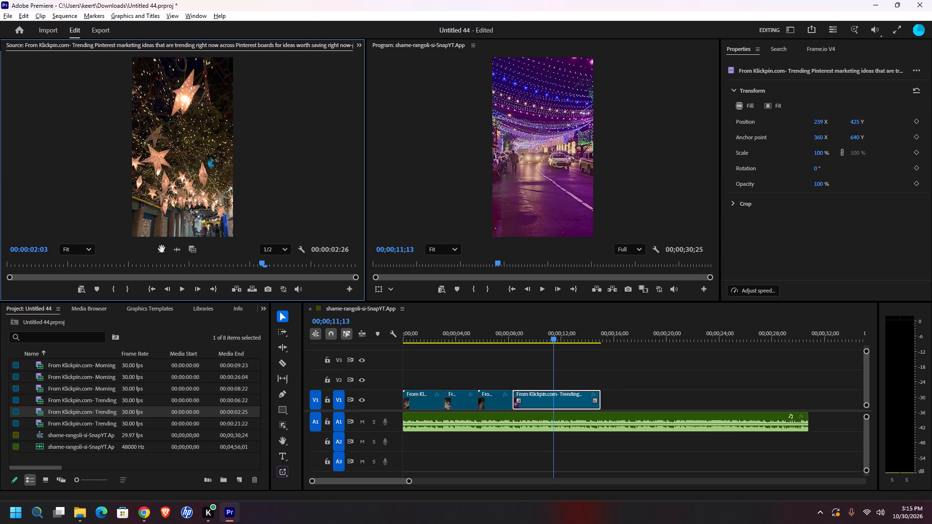
left_click_drag(162, 249, 599, 401)
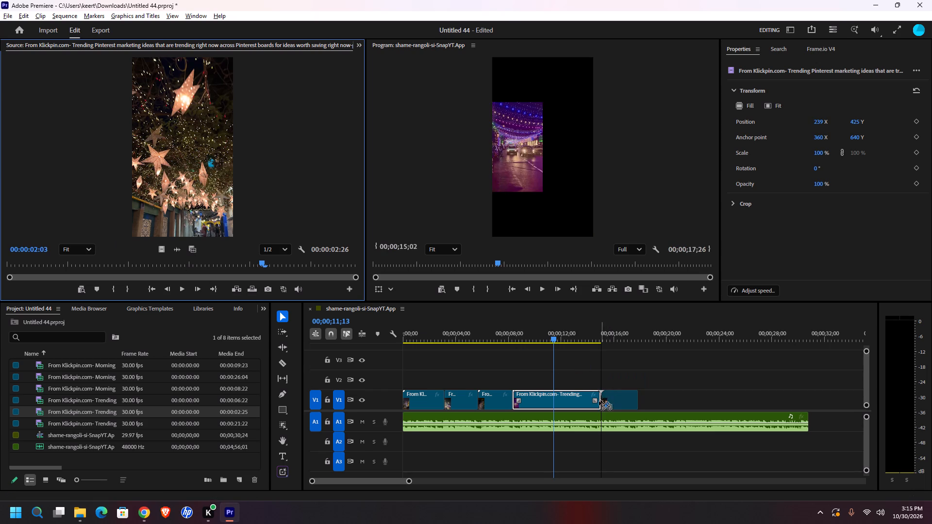
left_click_drag(599, 401, 597, 403)
Play more of the first Trending clip and trim its end on V1 back to about 00;00;12;00.
key("space")
key("space")
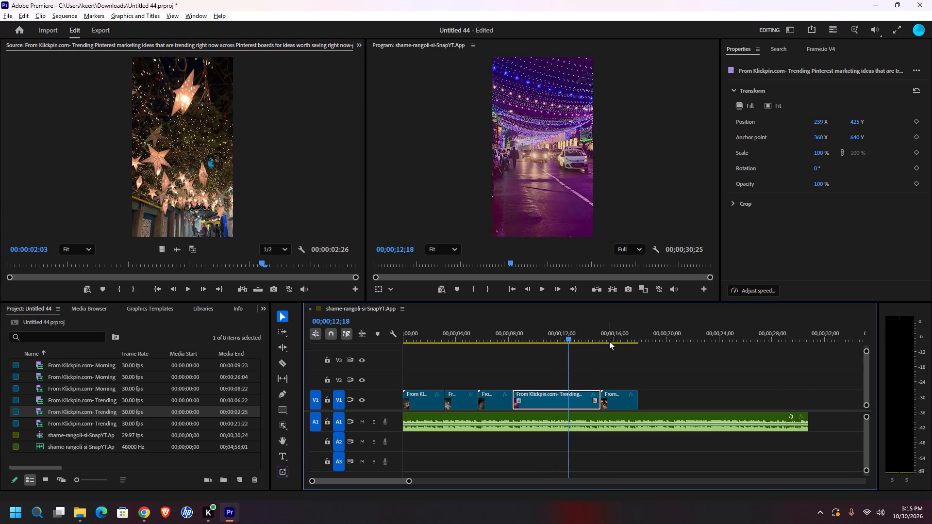
left_click_drag(602, 397, 579, 405)
left_click_drag(600, 399, 561, 402)
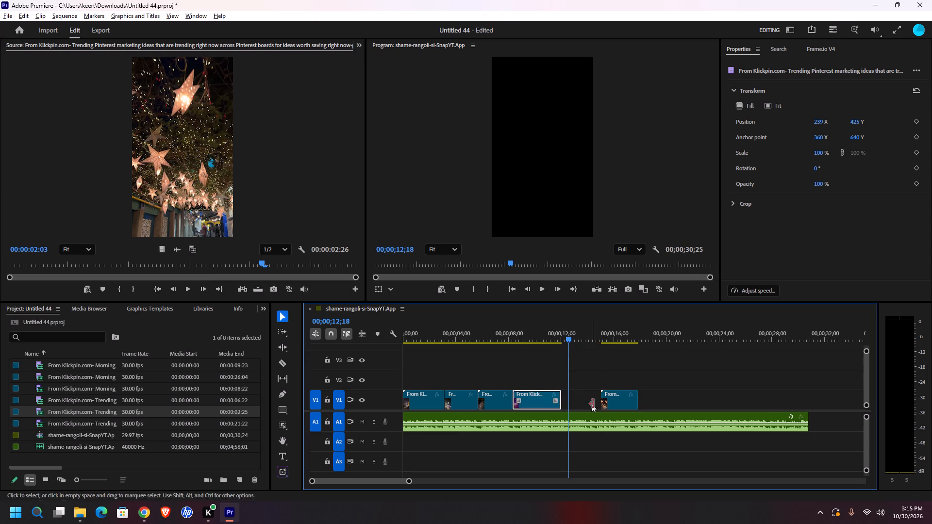
Move the second Trending clip on V1 against the end of the first Trending clip and play across the join from 00;00;09;29.
left_click_drag(620, 401, 579, 402)
left_click_drag(570, 333, 535, 342)
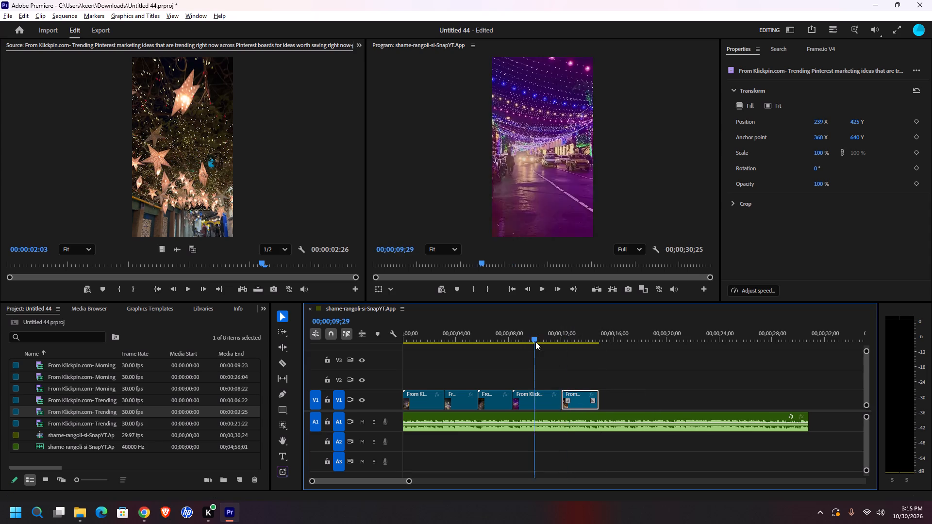
left_click_drag(535, 342, 535, 342)
key("space")
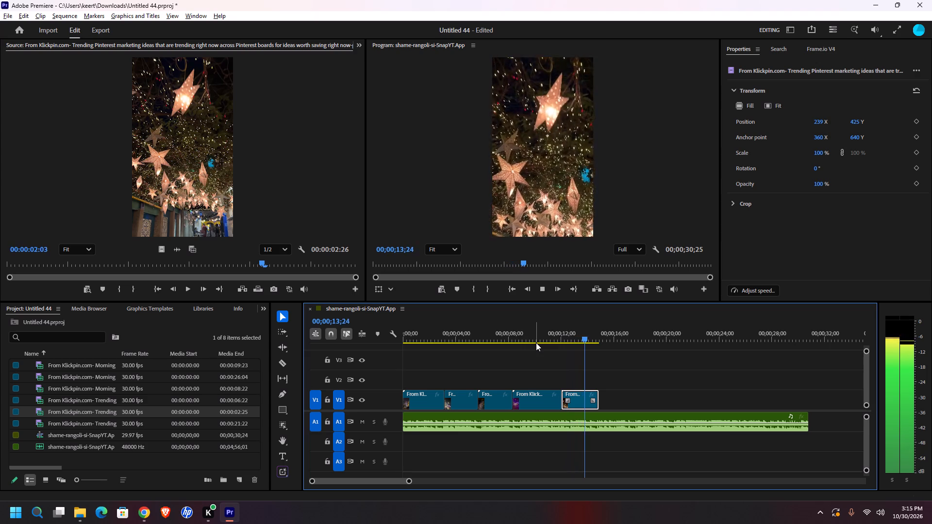
Add only the video of the third Trending clip to V1 directly after the second Trending clip and play its opening.
key("space")
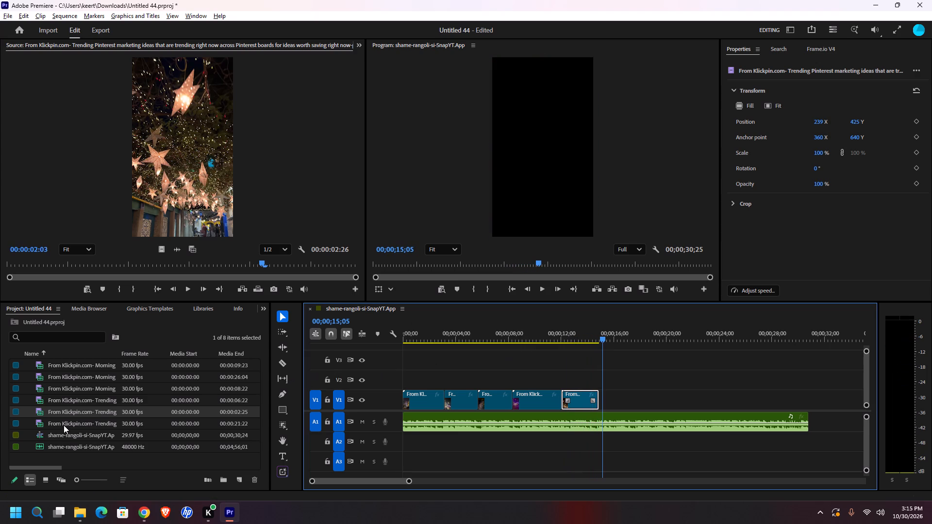
double_click(67, 425)
left_click_drag(67, 424, 477, 414)
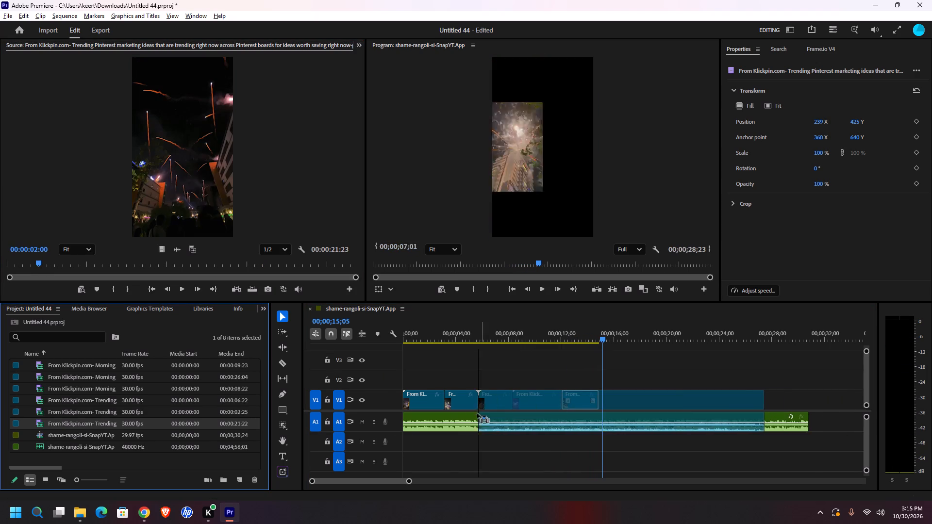
left_click_drag(477, 414, 82, 426)
double_click(83, 425)
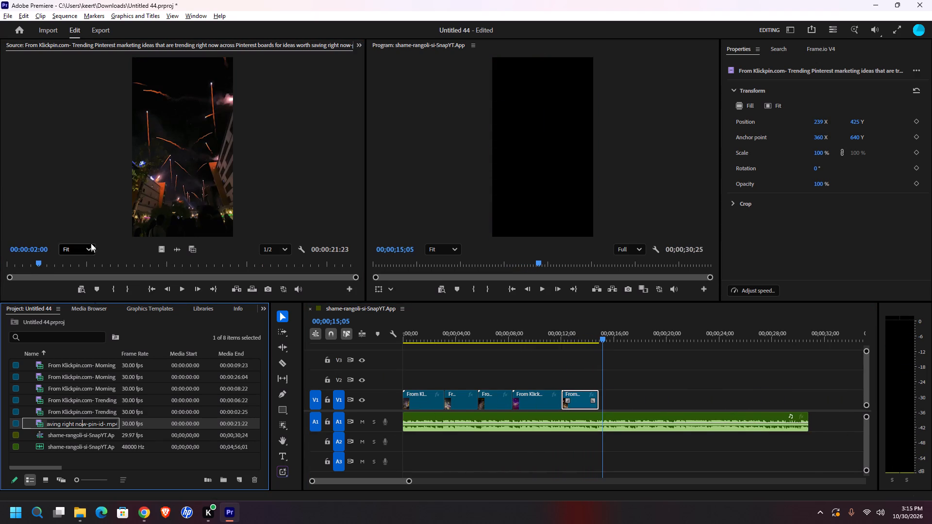
left_click_drag(163, 250, 606, 402)
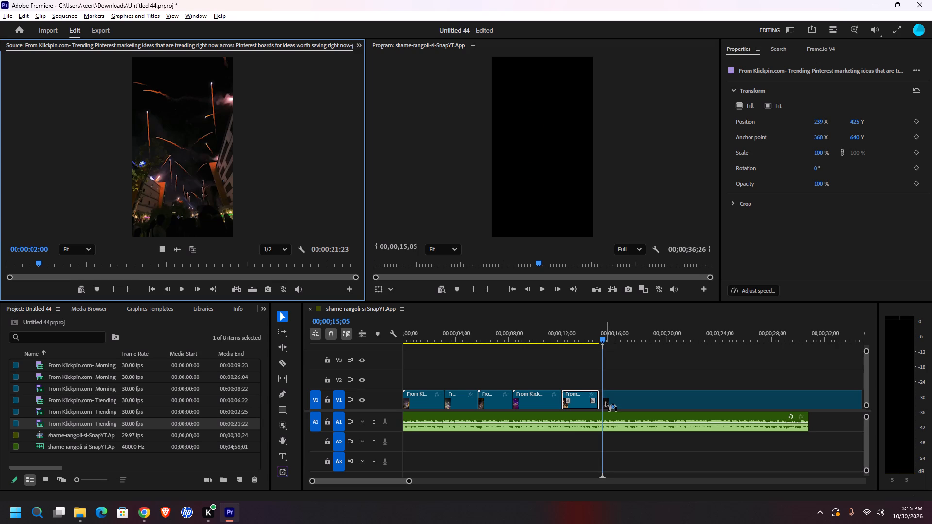
left_click_drag(606, 402, 598, 402)
key("space")
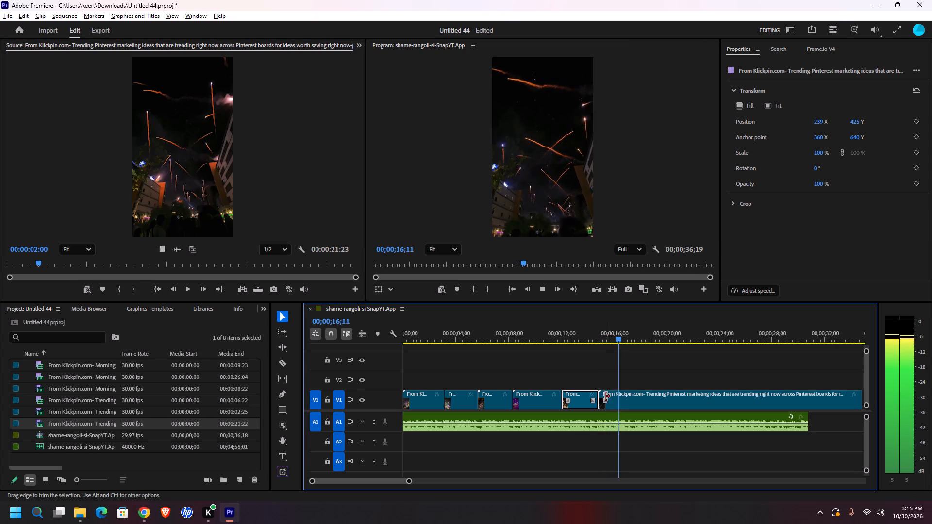
key("space")
Move the third Trending clip up to V2 and shift it to start at about 00;00;12;15, with the playhead at the wanted fireworks moment.
left_click_drag(800, 398, 720, 401)
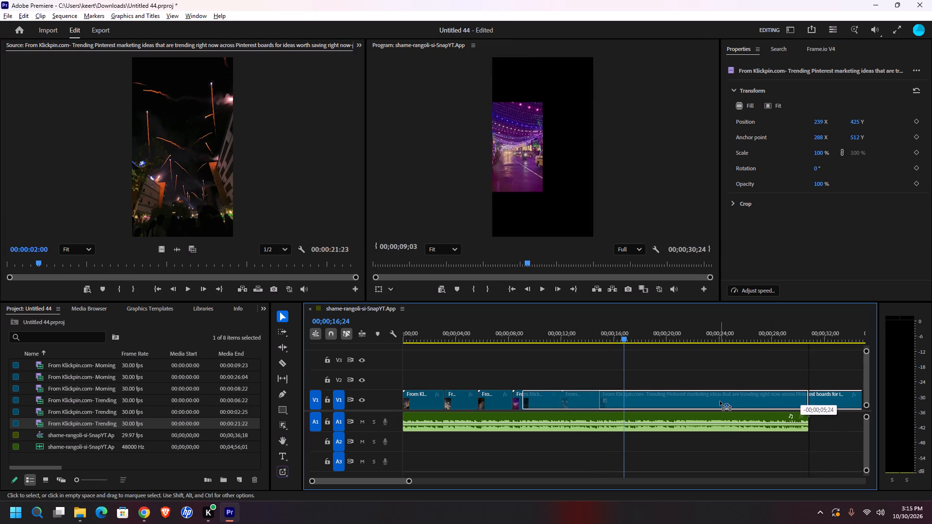
left_click_drag(720, 401, 684, 403)
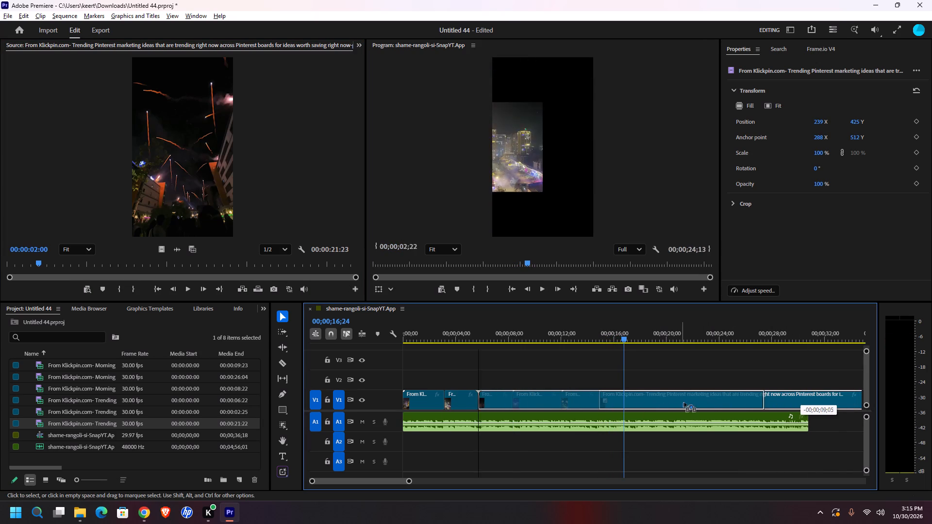
left_click_drag(684, 403, 800, 371)
left_click_drag(757, 384, 682, 385)
left_click_drag(619, 381, 625, 381)
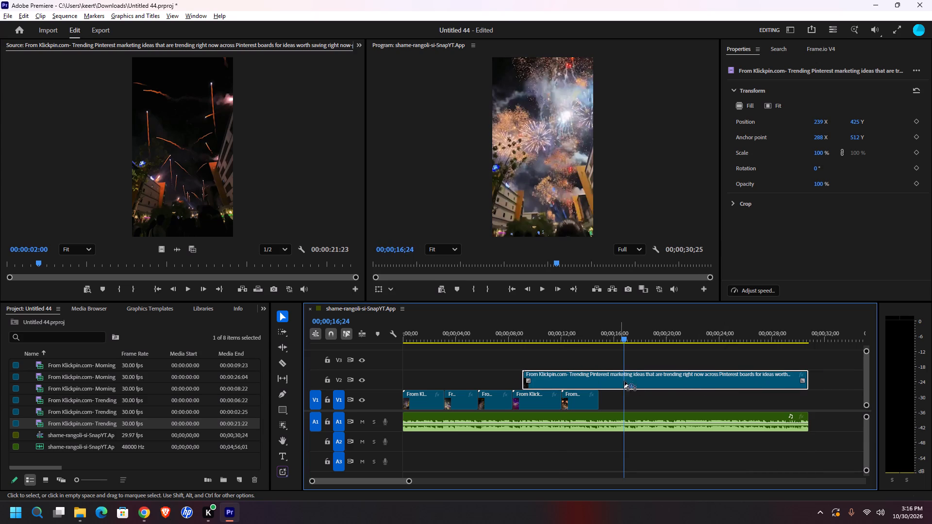
left_click_drag(625, 381, 665, 383)
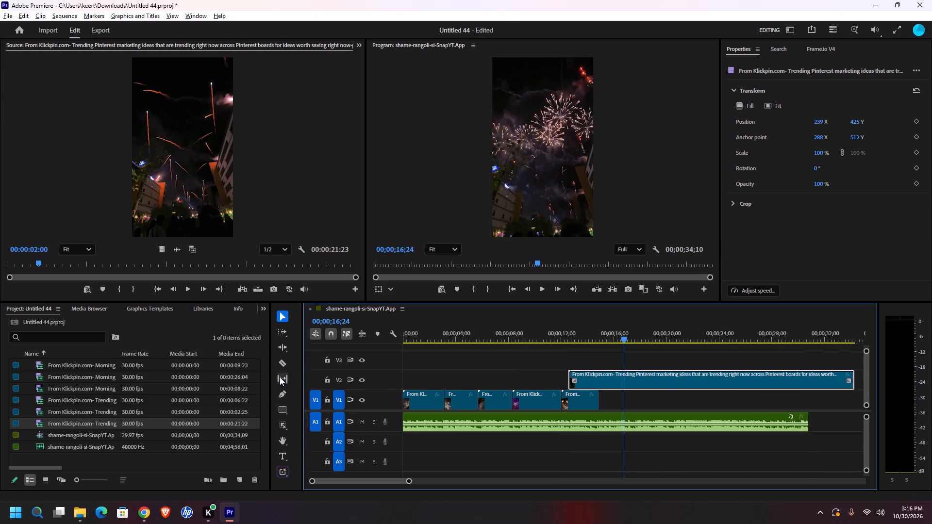
Split the V2 clip at 00;00;16;24, delete its first part and move the remainder to V1 against the second Trending clip.
left_click(280, 363)
left_click(625, 379)
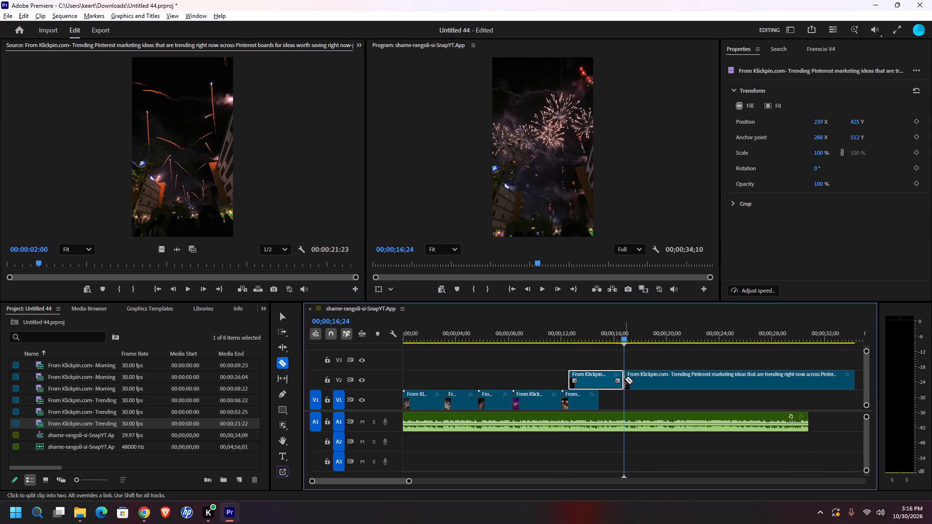
left_click(283, 316)
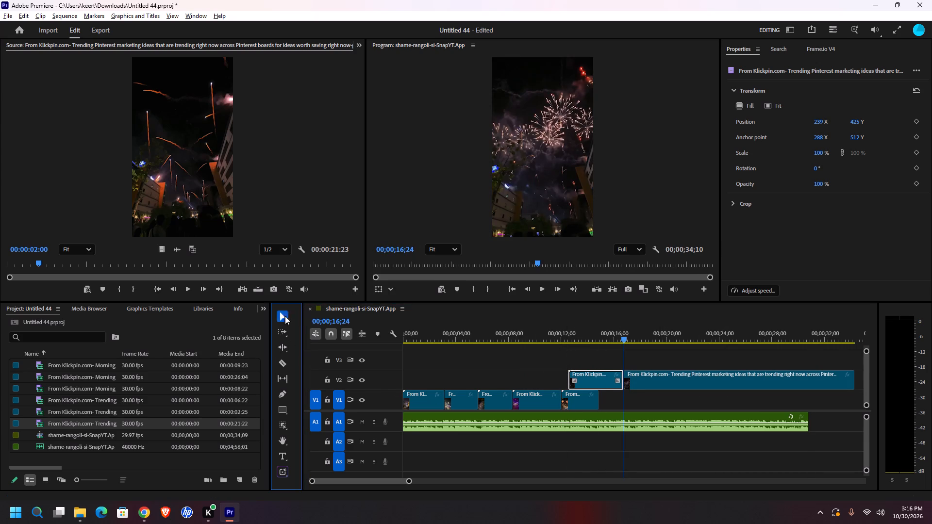
left_click(595, 378)
key("Delete")
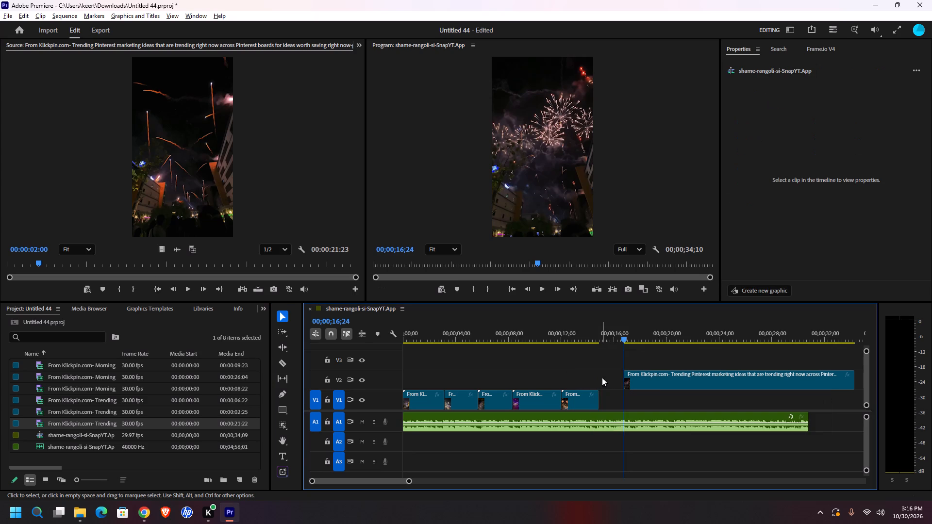
left_click_drag(656, 381, 629, 403)
Review the third Trending clip on V1, split it at 00;00;18;07 and delete everything after the cut.
key("space")
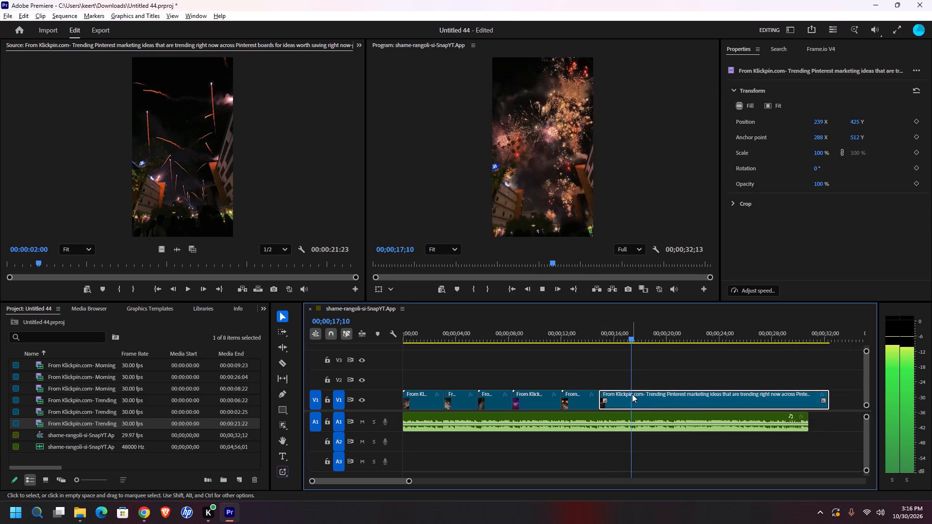
key("space")
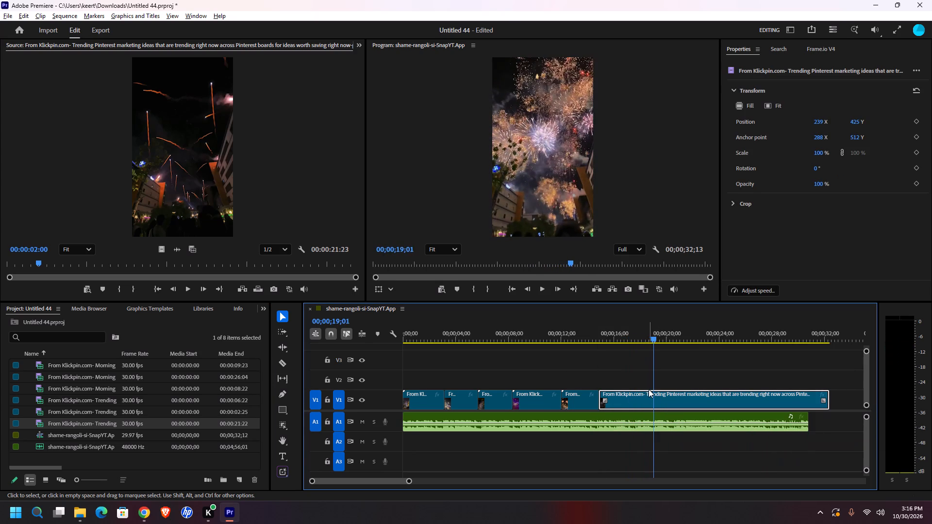
left_click_drag(651, 341, 632, 356)
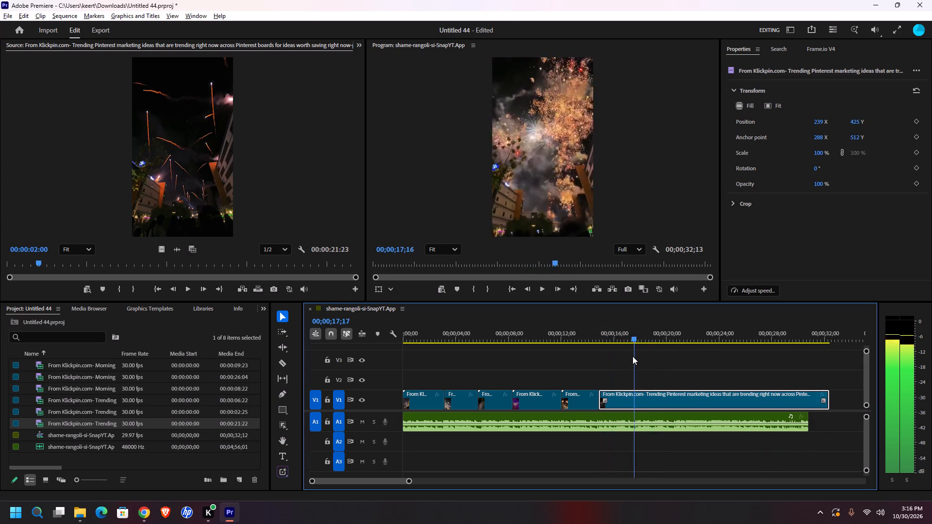
left_click_drag(632, 356, 786, 364)
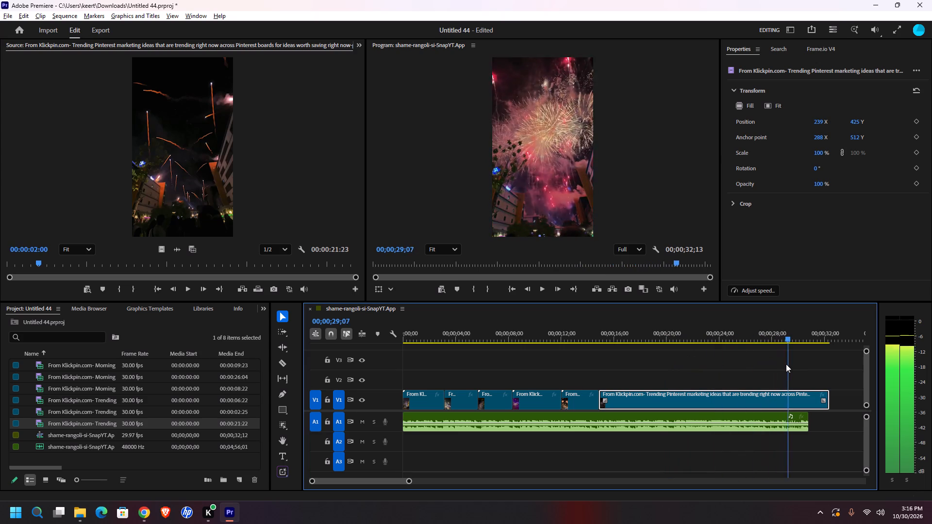
left_click_drag(786, 364, 692, 365)
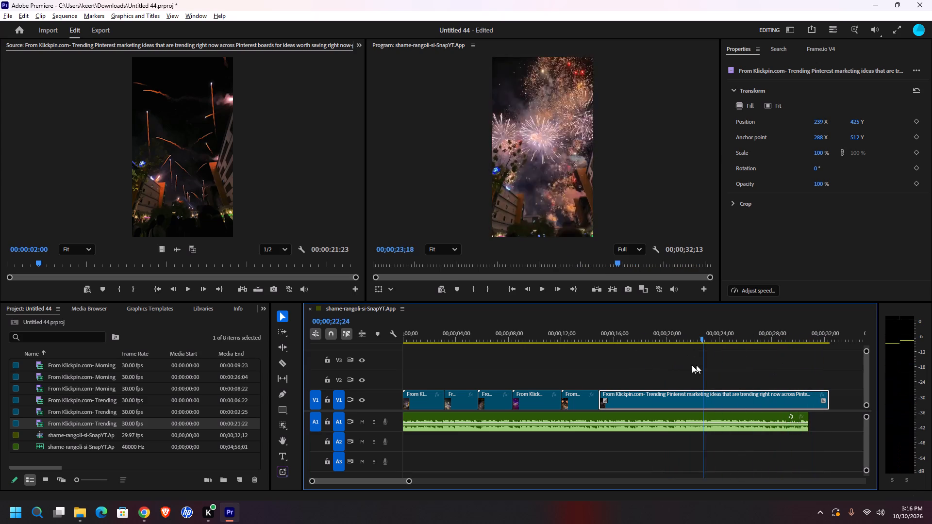
left_click_drag(692, 365, 643, 366)
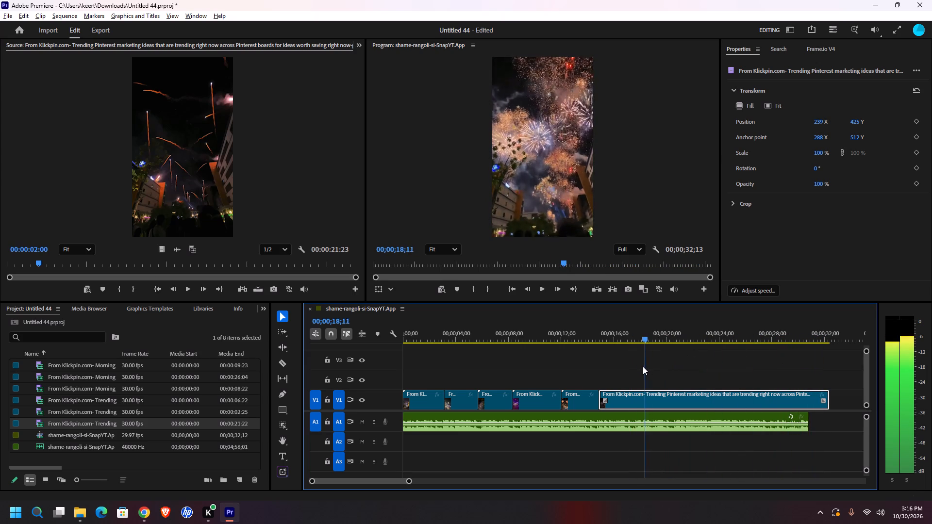
left_click_drag(643, 366, 641, 365)
left_click(282, 364)
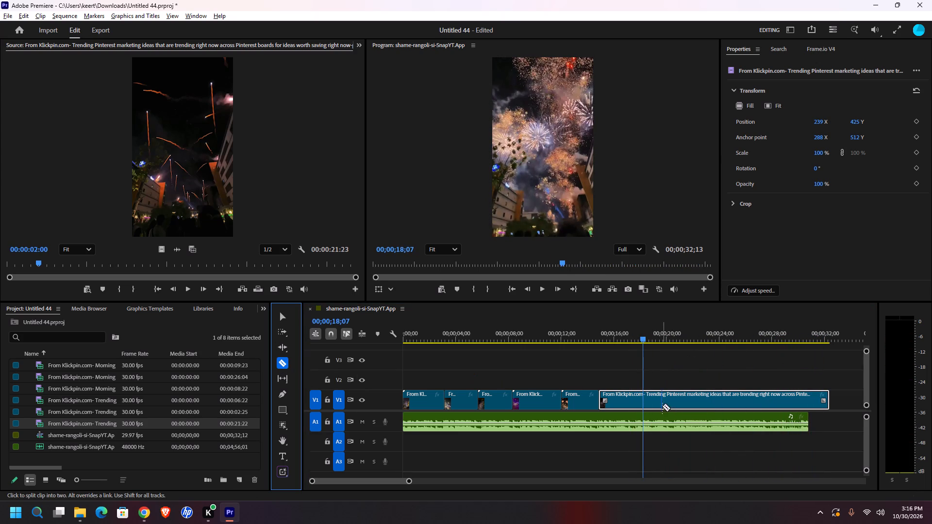
left_click(644, 400)
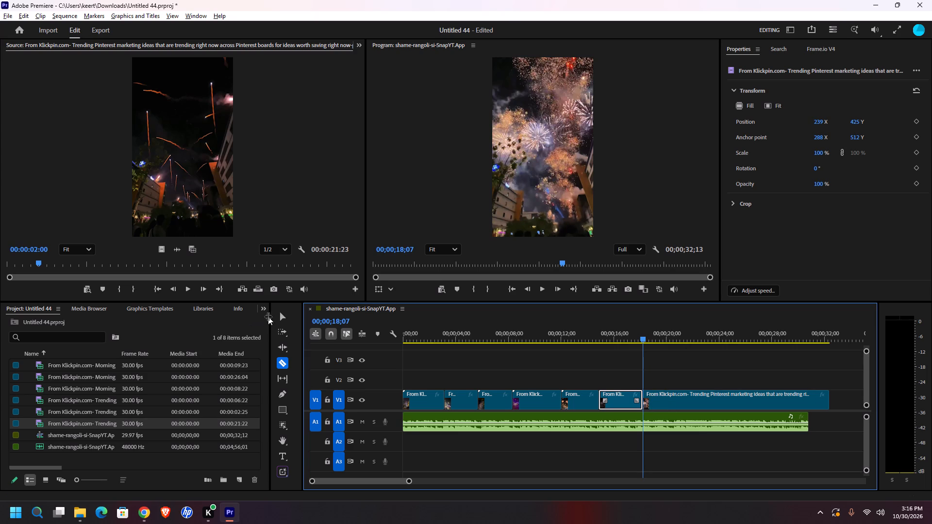
left_click(283, 316)
left_click(671, 402)
key("Delete")
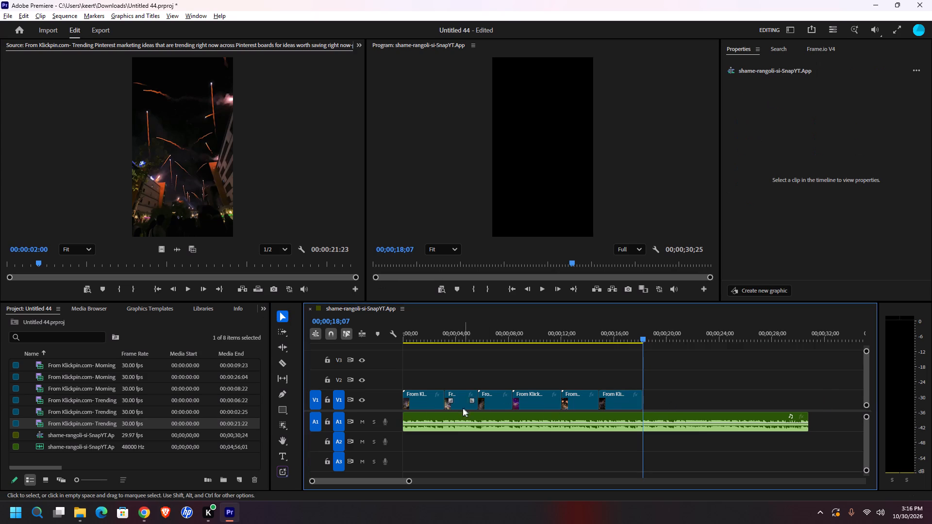
Select all six clips on V1 and duplicate them onto V2 directly above the originals.
left_click(425, 406, "ctrl")
left_click(466, 403, "ctrl")
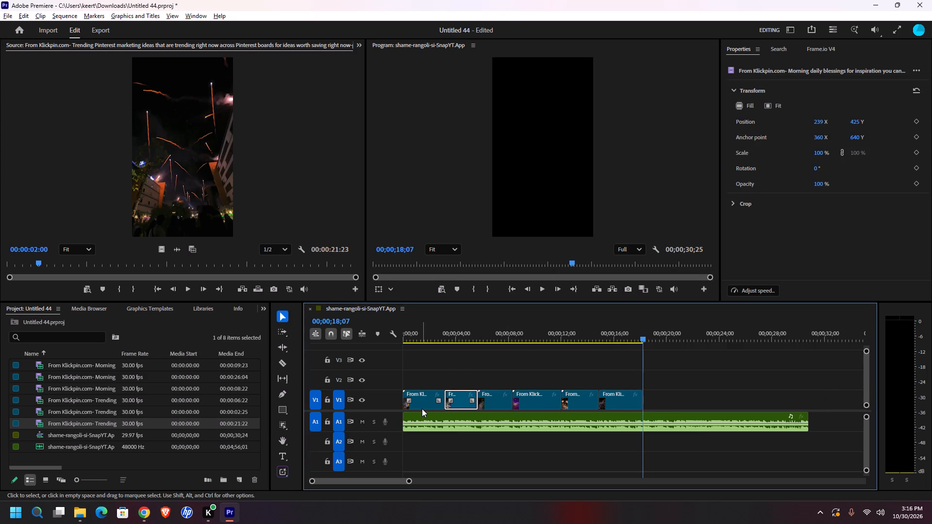
left_click(419, 409)
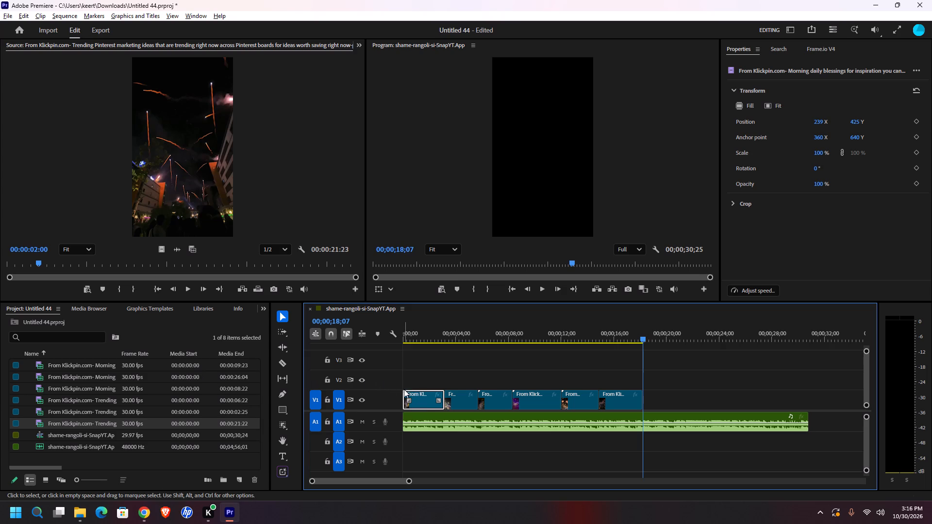
left_click(462, 392, "shift")
left_click(506, 399, "shift")
left_click(538, 400, "shift")
left_click(488, 402, "shift")
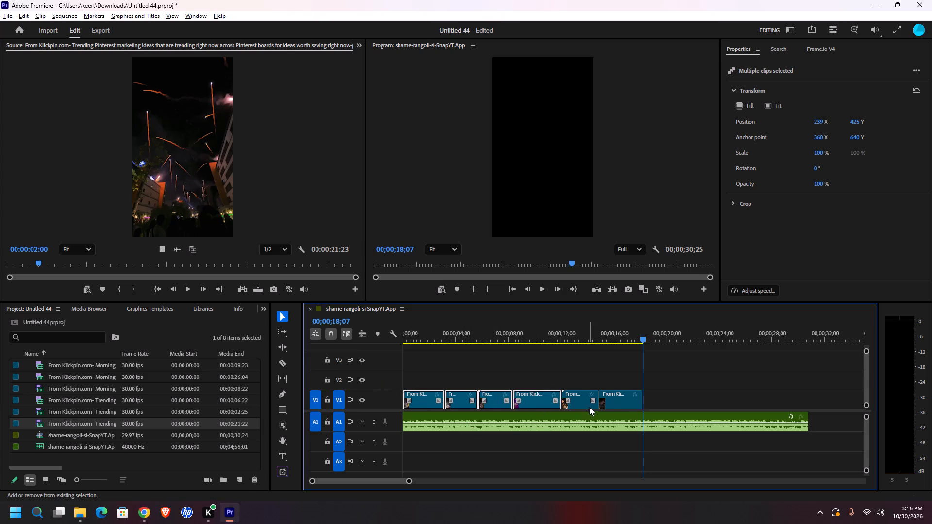
left_click(590, 407, "shift")
left_click(616, 405, "shift")
left_click(497, 405, "ctrl")
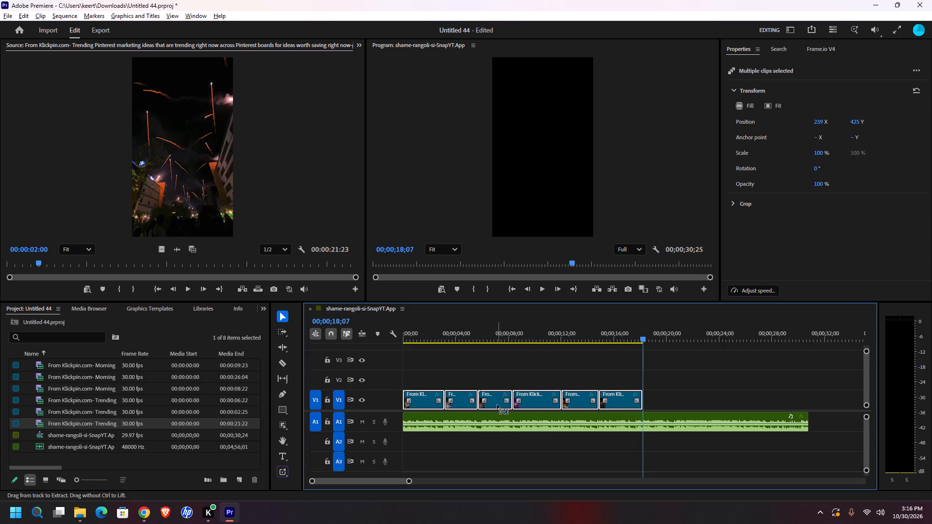
left_click_drag(497, 405, 493, 385, "alt")
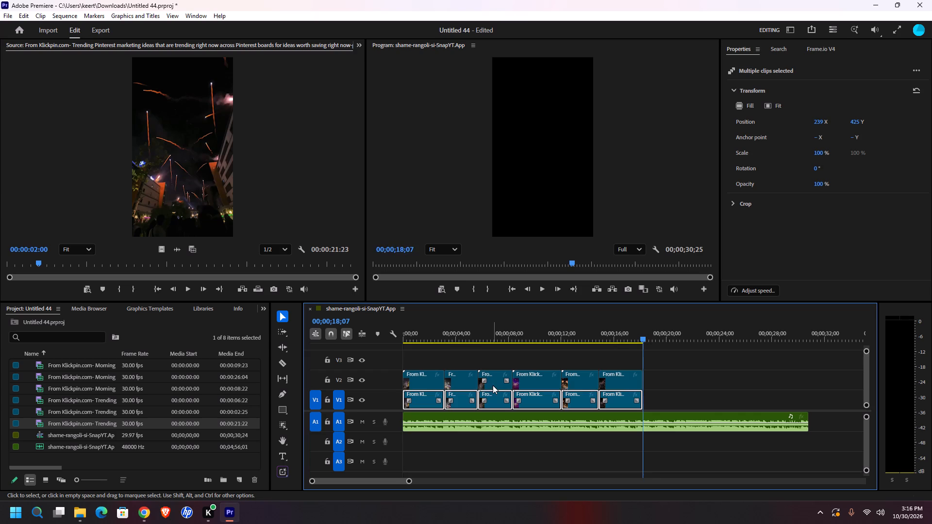
Move the six copied clips from V2 to the end of the V1 clips at 00;00;18;07 and look through them.
left_click(487, 384)
left_click_drag(675, 386, 674, 386)
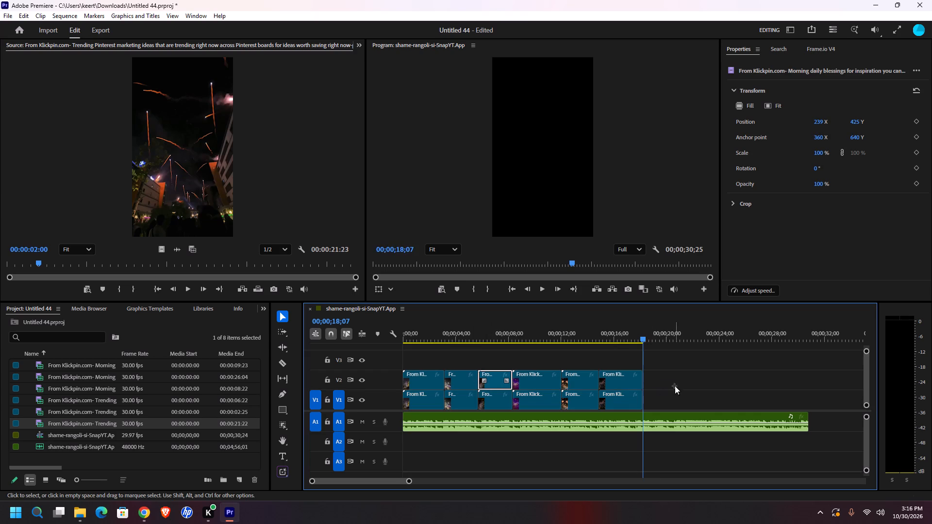
left_click_drag(674, 386, 418, 377)
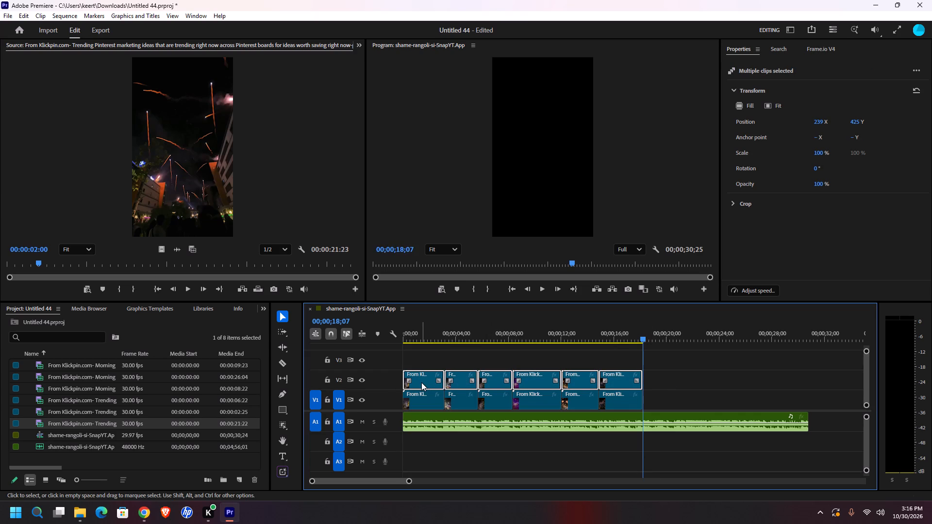
left_click_drag(421, 382, 657, 397)
key("space")
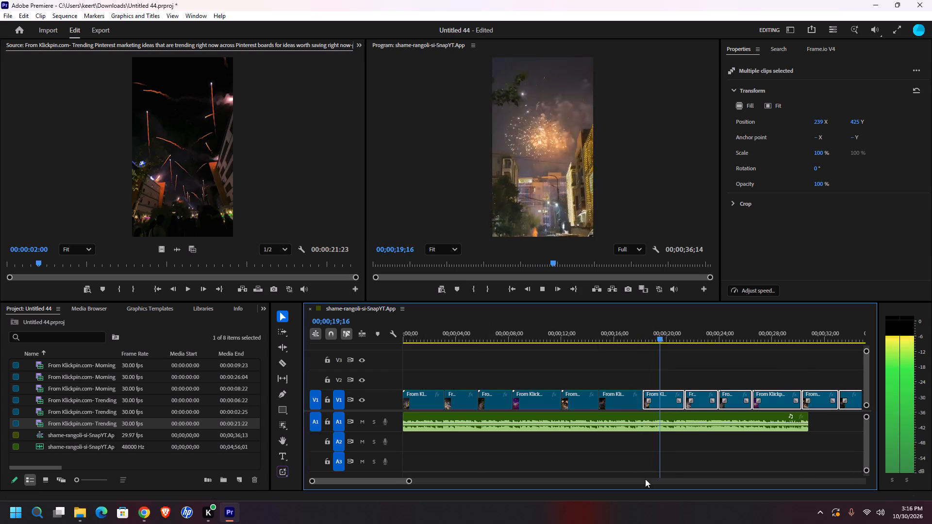
left_click_drag(682, 340, 784, 367)
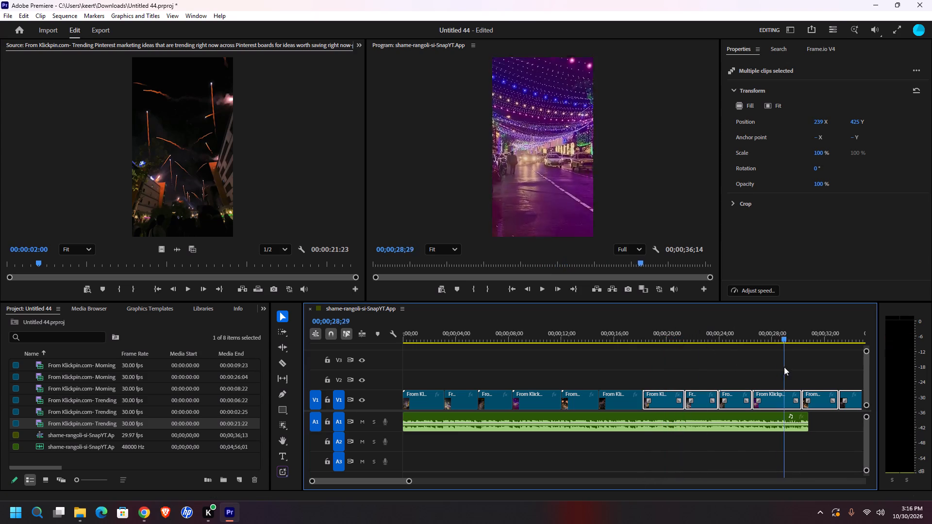
left_click_drag(784, 367, 777, 370)
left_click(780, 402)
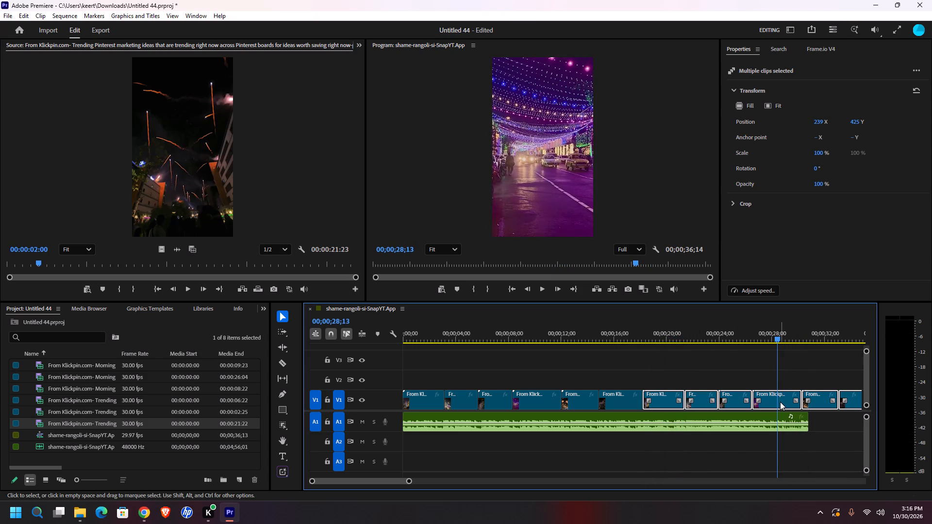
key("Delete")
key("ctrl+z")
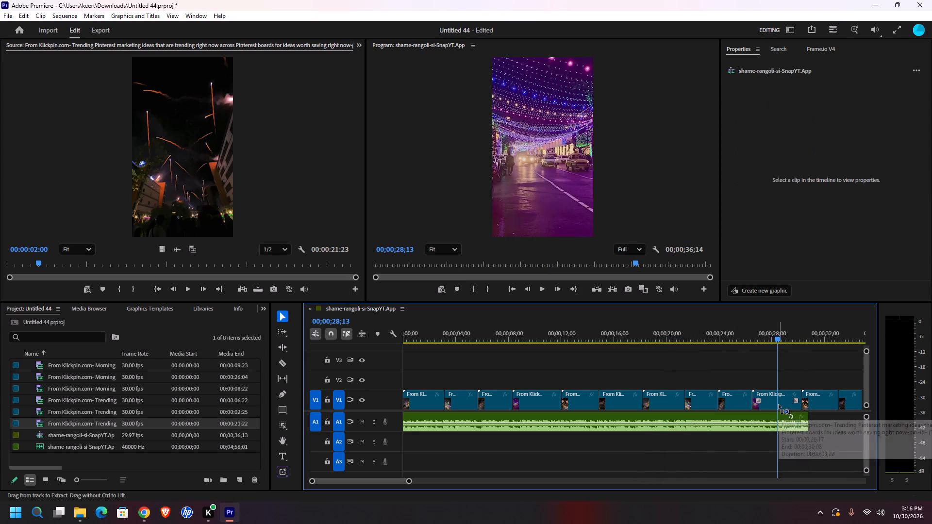
Ripple delete the copied first Trending clip, the purple street lights, from V1 so the following clips close the gap.
left_click(781, 400)
key("shift+Delete")
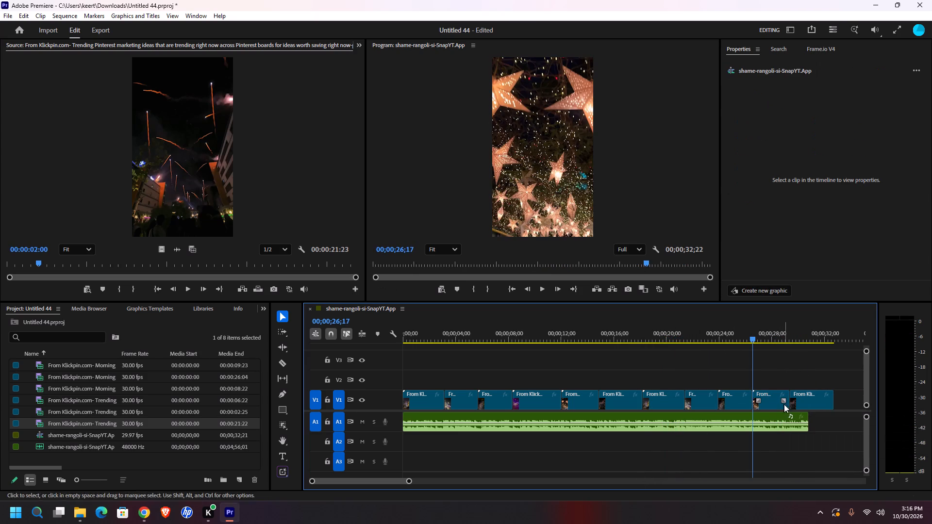
Split the last fireworks clip on V1 at the song's end, 00;00;30;24, and delete everything after the cut.
left_click_drag(794, 336, 828, 349)
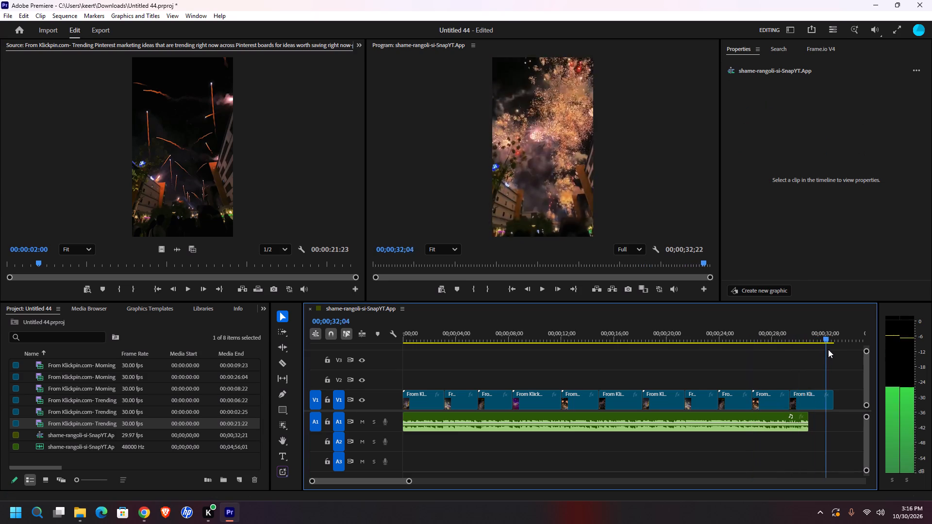
left_click_drag(828, 349, 810, 351)
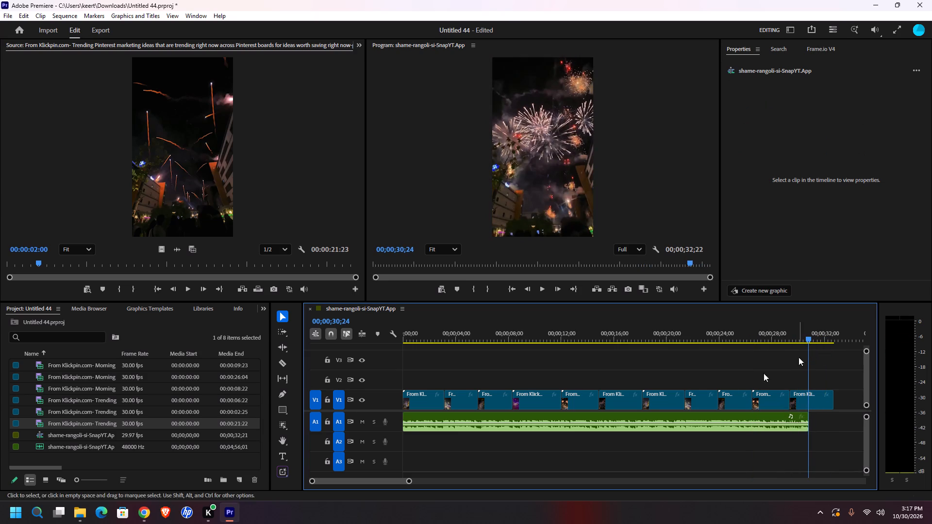
left_click(281, 362)
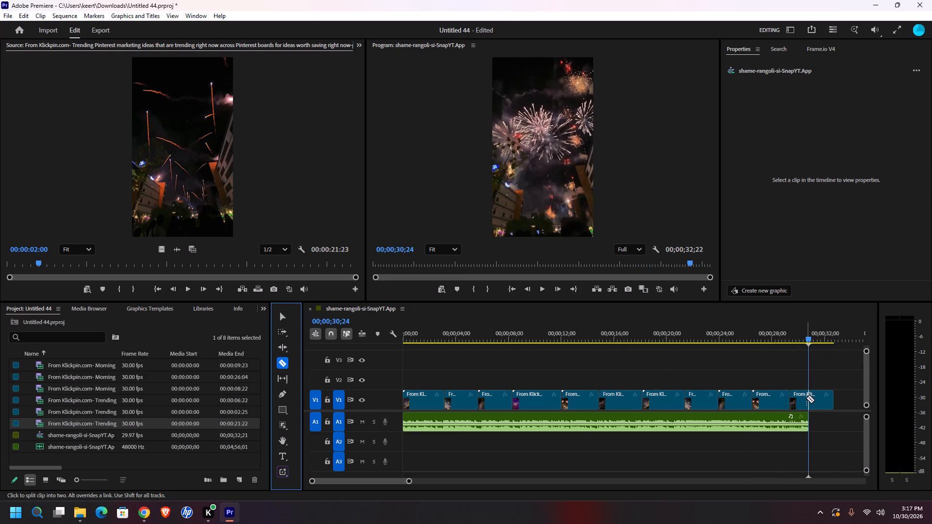
left_click(809, 398)
left_click(280, 315)
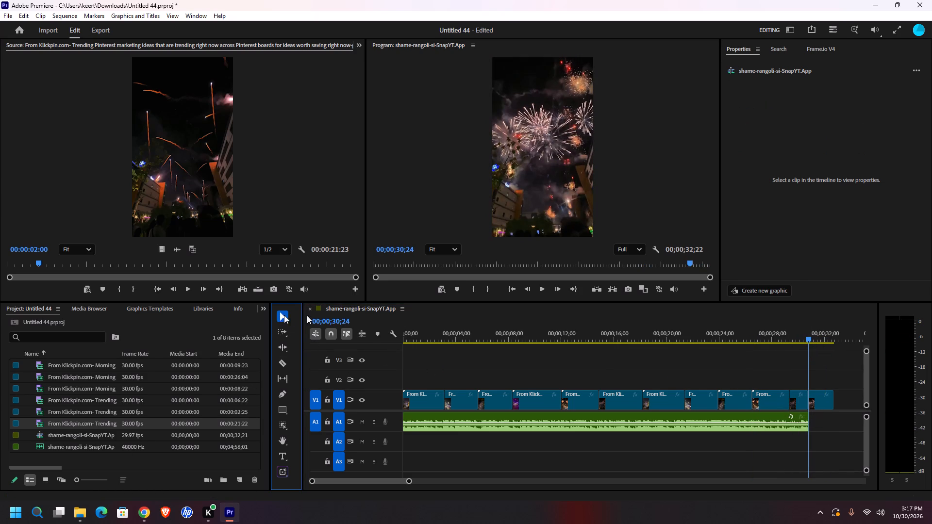
left_click(822, 399)
key("Delete")
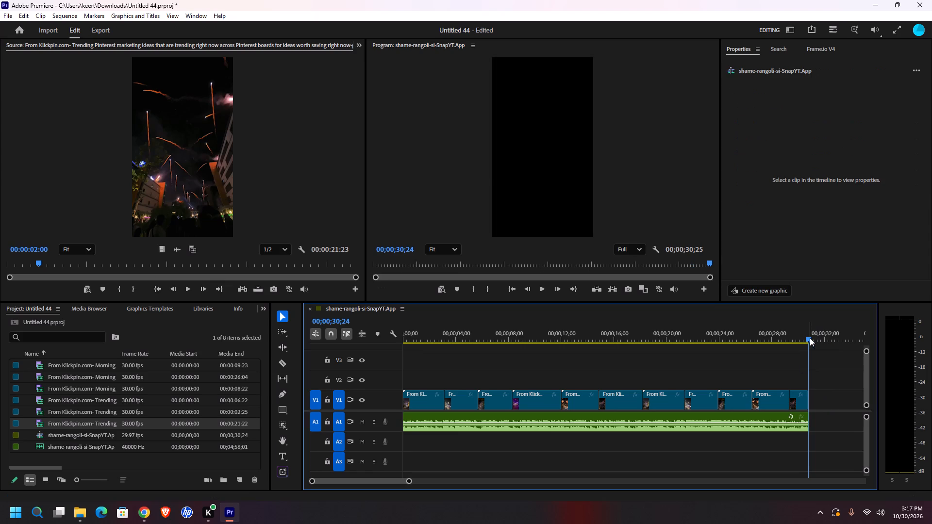
Return to the start of the sequence, save the project and briefly play the opening.
left_click_drag(810, 337, 396, 370)
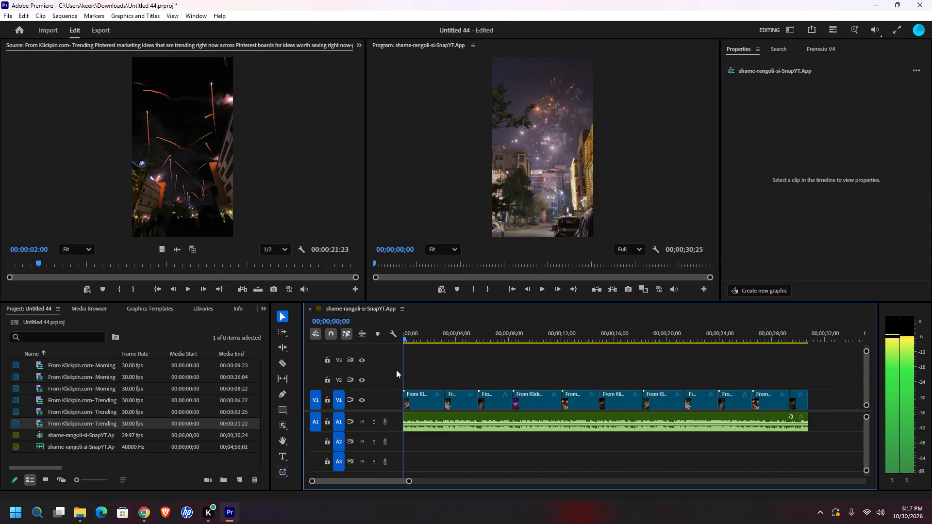
left_click_drag(396, 370, 332, 389)
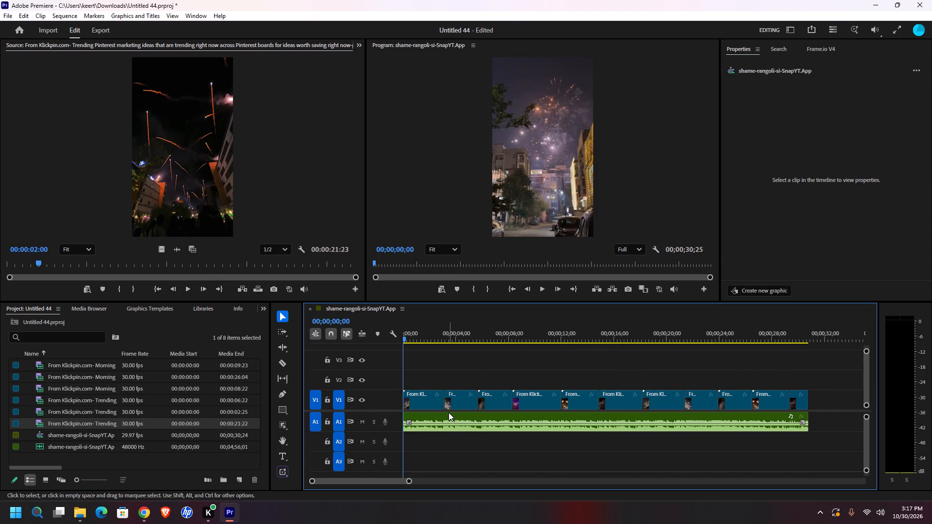
key("ctrl+s")
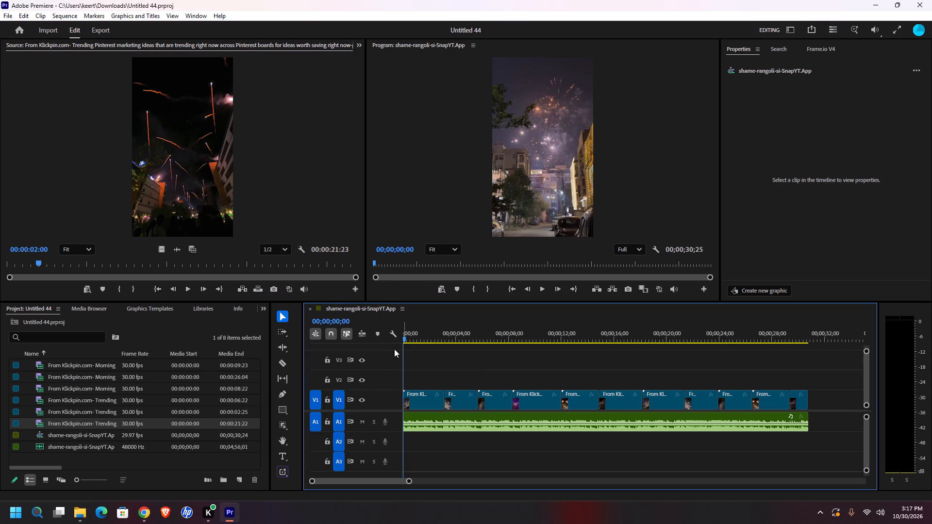
key("space")
key("space")
left_click_drag(412, 339, 368, 350)
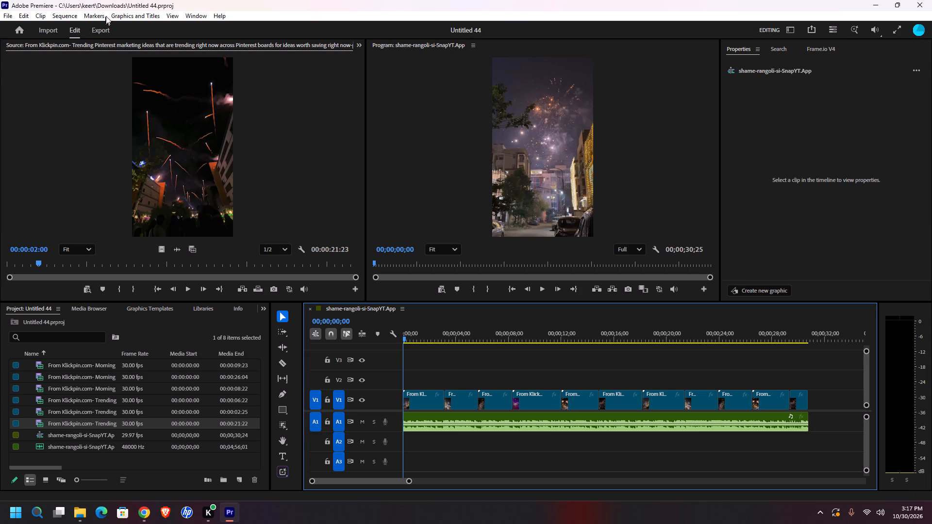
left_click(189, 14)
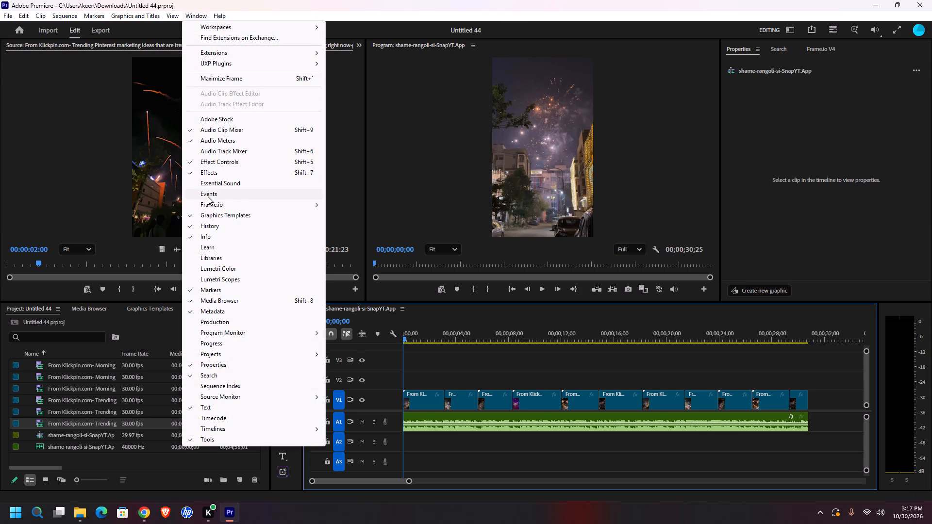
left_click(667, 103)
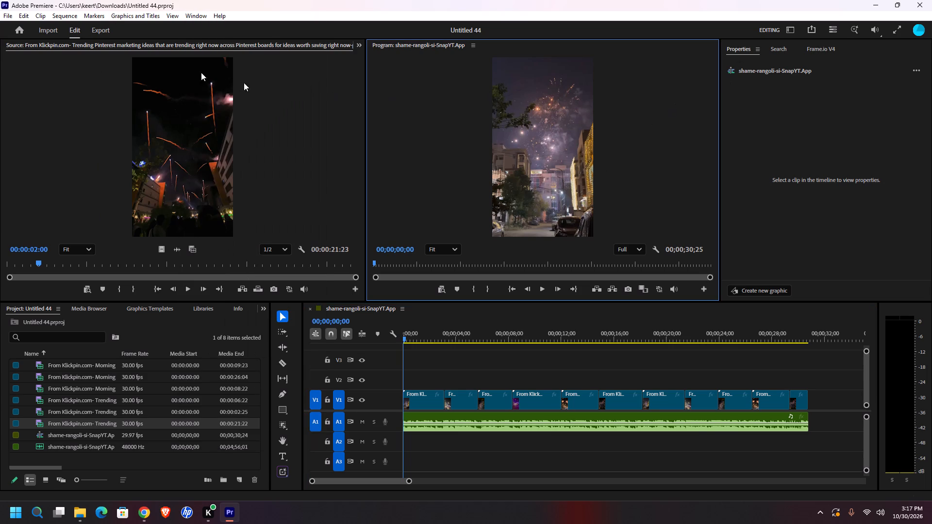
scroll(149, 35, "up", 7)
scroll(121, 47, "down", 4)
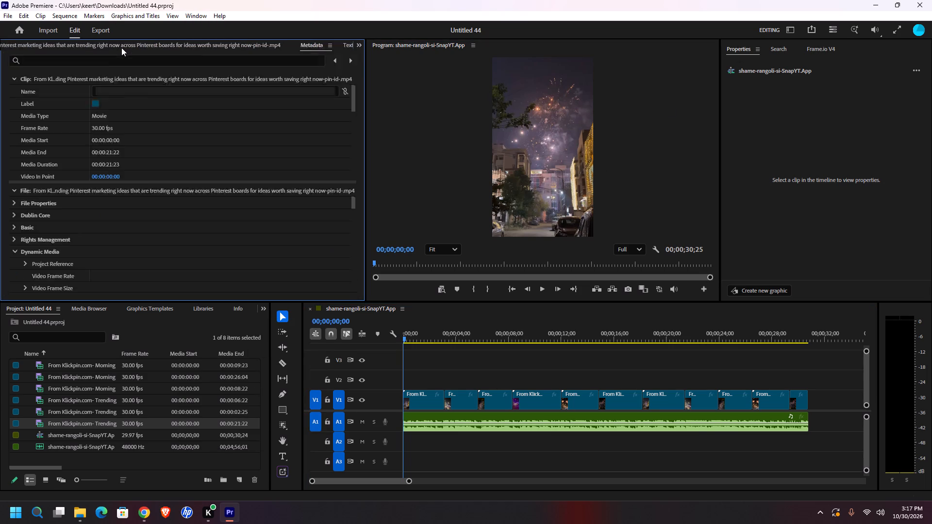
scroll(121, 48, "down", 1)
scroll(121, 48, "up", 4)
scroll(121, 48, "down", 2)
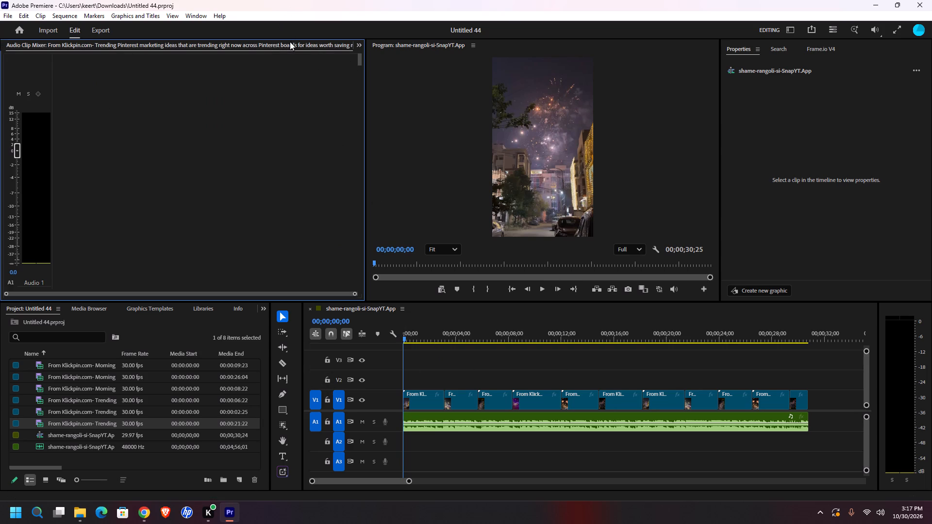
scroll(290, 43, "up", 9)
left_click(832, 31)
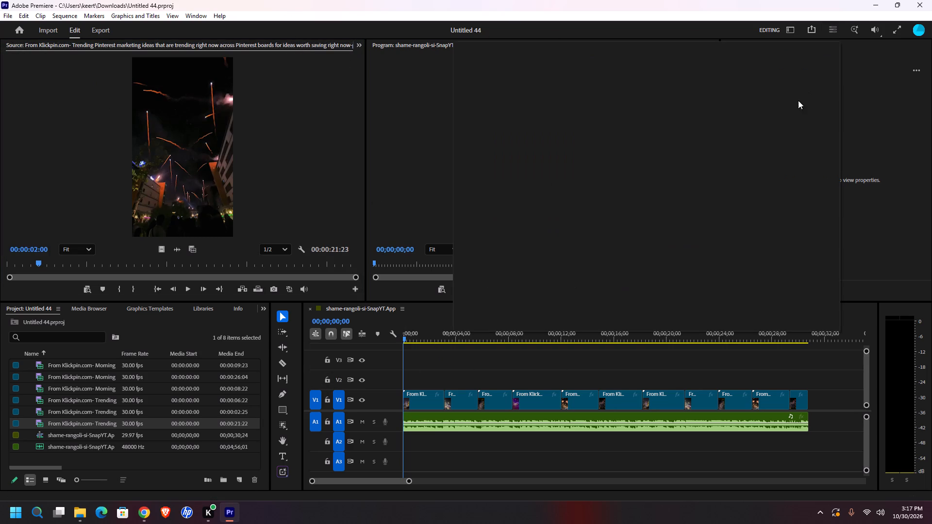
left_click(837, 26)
Switch to the Vertical workspace and keep the playhead at the start of the sequence.
left_click(794, 31)
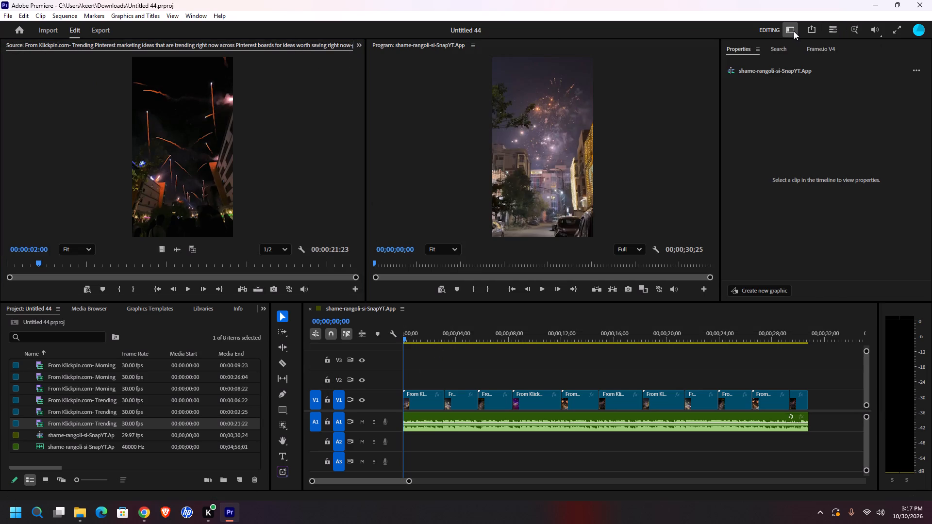
left_click(791, 82)
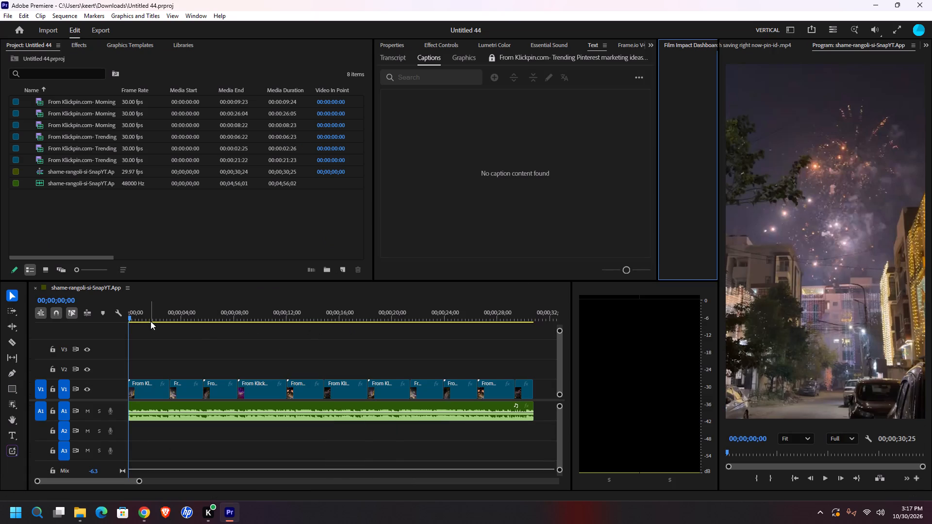
left_click_drag(150, 319, 81, 323)
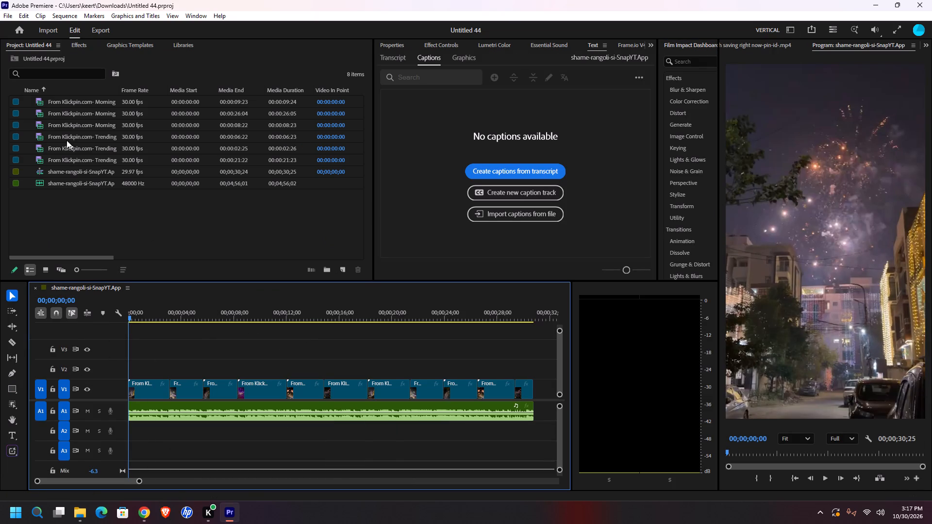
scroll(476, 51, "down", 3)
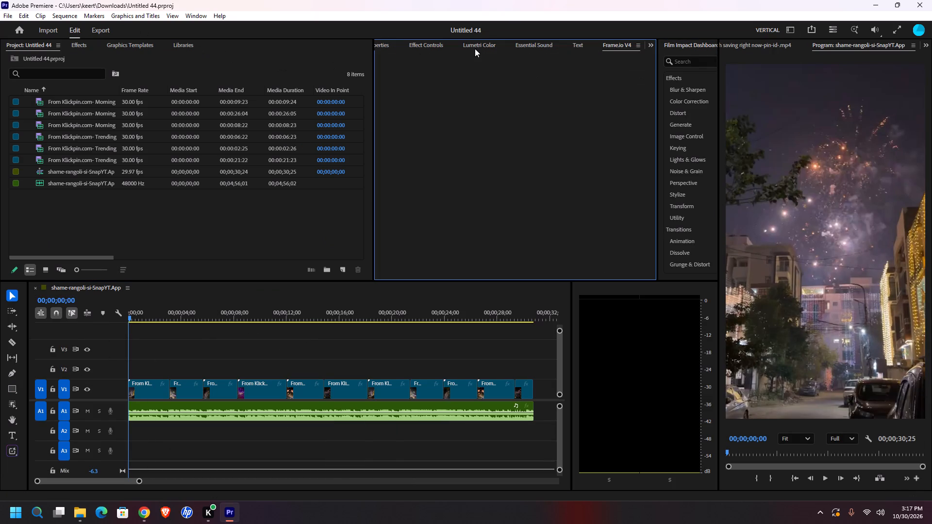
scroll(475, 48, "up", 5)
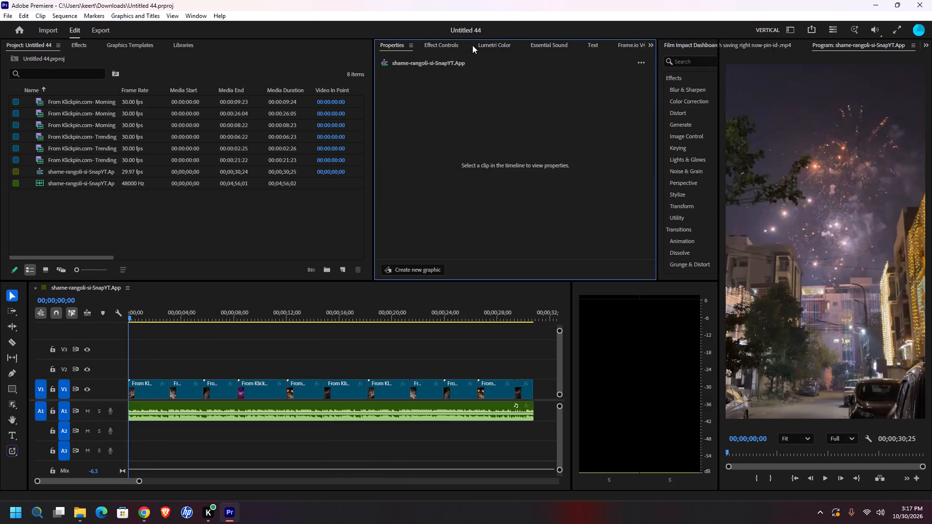
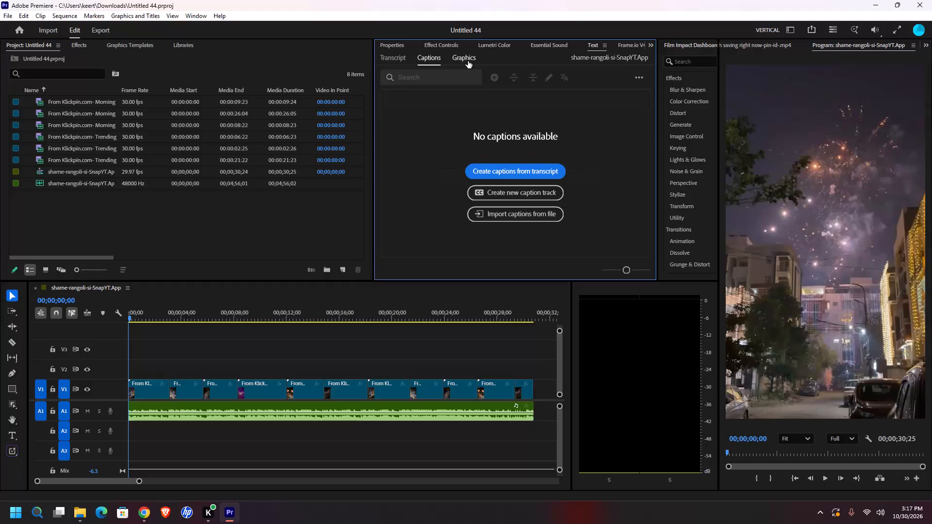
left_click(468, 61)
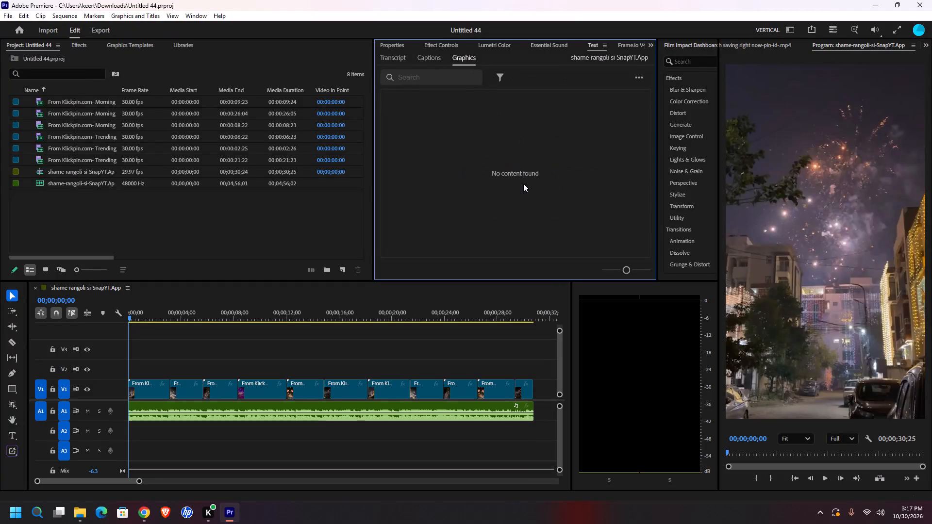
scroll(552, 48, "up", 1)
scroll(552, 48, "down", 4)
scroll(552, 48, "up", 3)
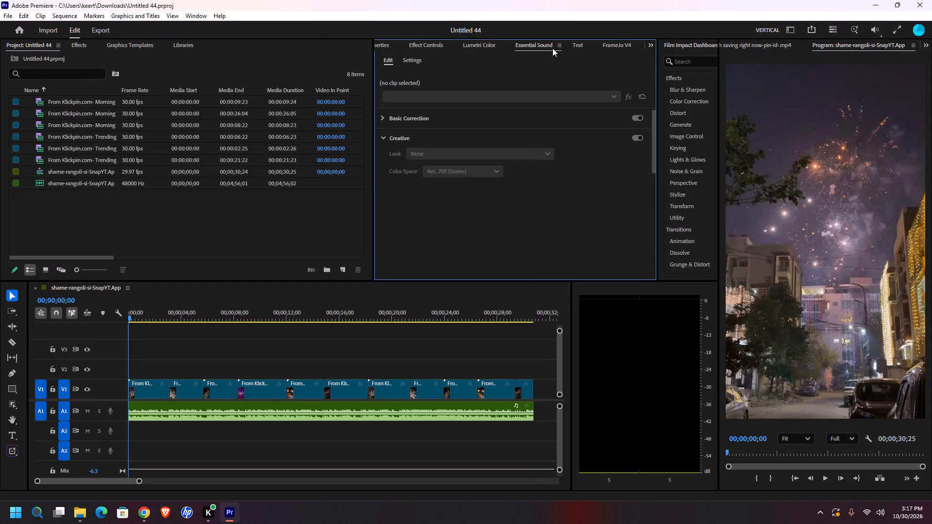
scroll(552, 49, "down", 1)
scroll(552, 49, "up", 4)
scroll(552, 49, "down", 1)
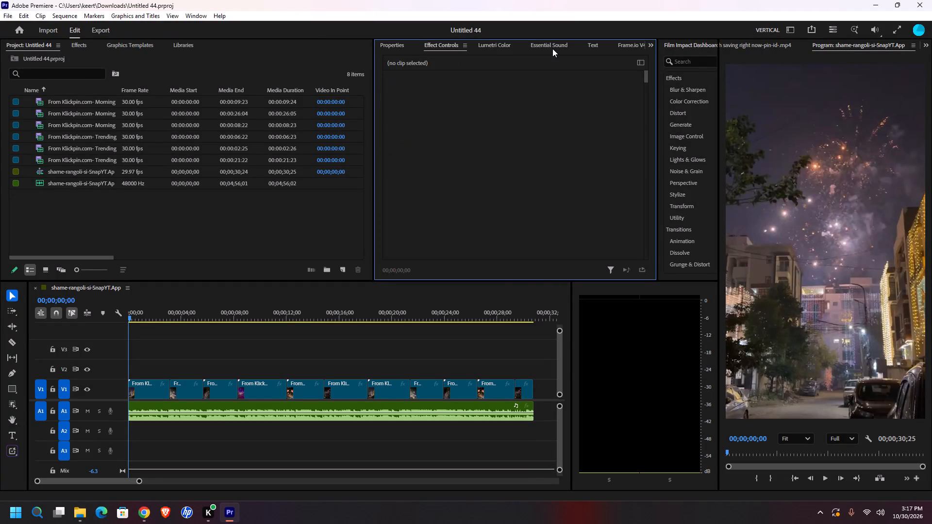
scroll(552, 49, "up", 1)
Browse the whole collection of graphics templates, from the Angled and Classic titles down to the Text Presets.
left_click(129, 45)
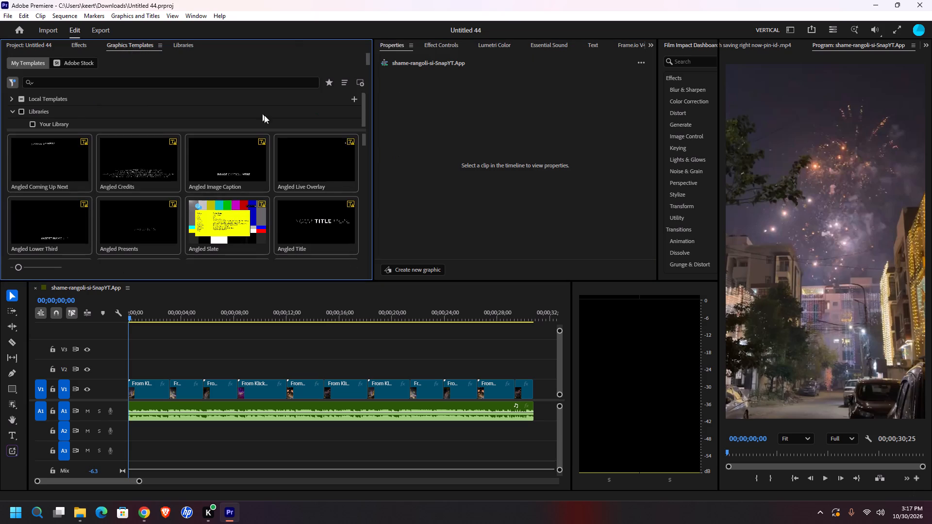
scroll(286, 176, "down", 13)
left_click_drag(362, 144, 362, 212)
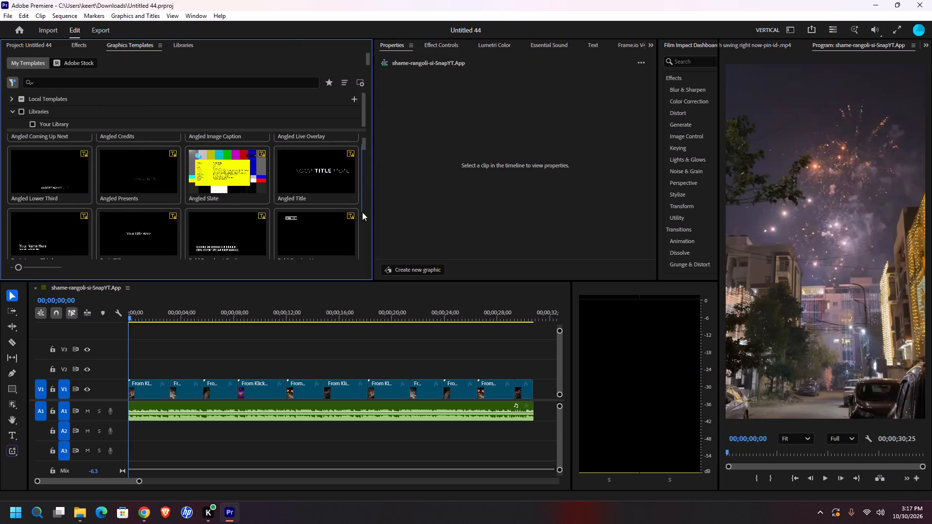
left_click_drag(362, 212, 363, 208)
left_click_drag(365, 142, 366, 170)
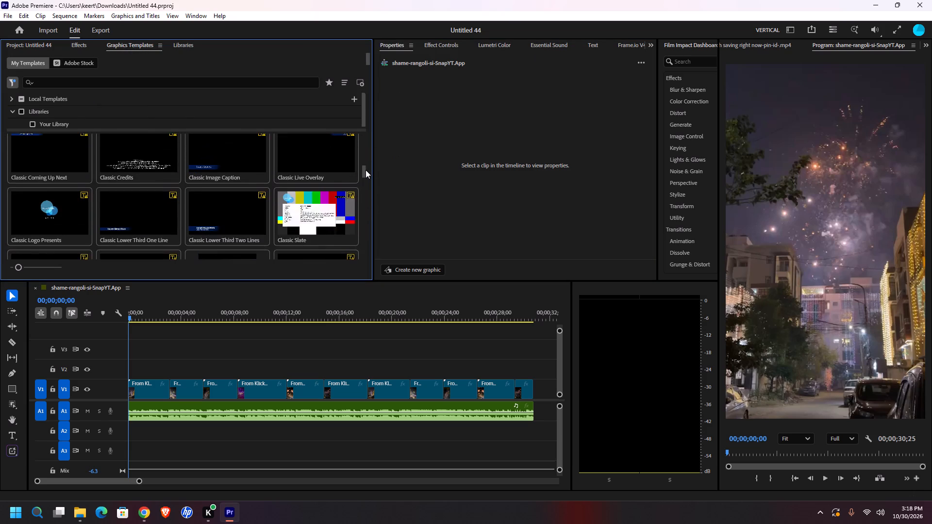
left_click_drag(366, 170, 367, 249)
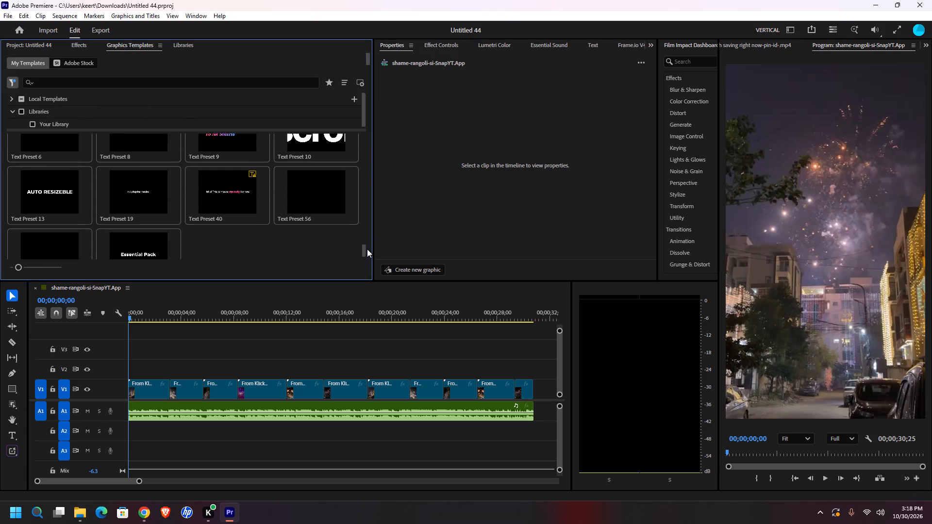
left_click_drag(367, 249, 366, 254)
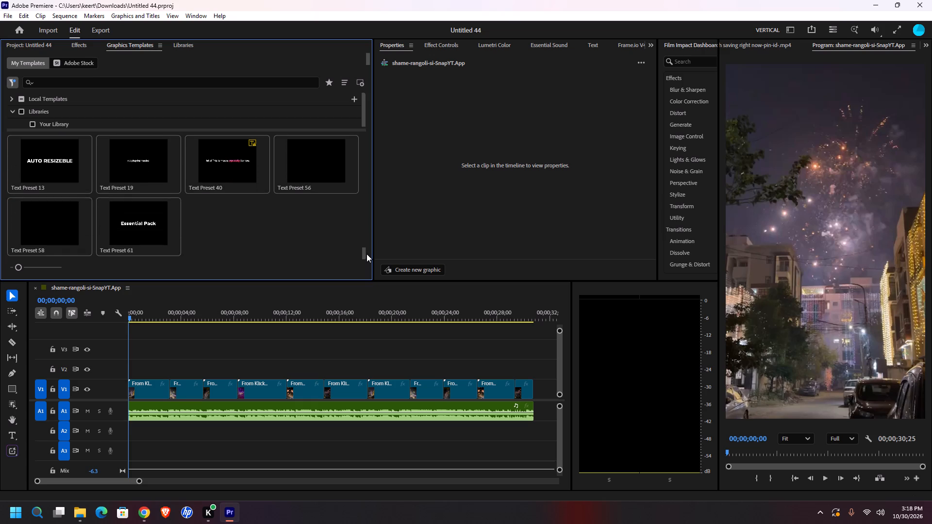
left_click_drag(366, 254, 357, 133)
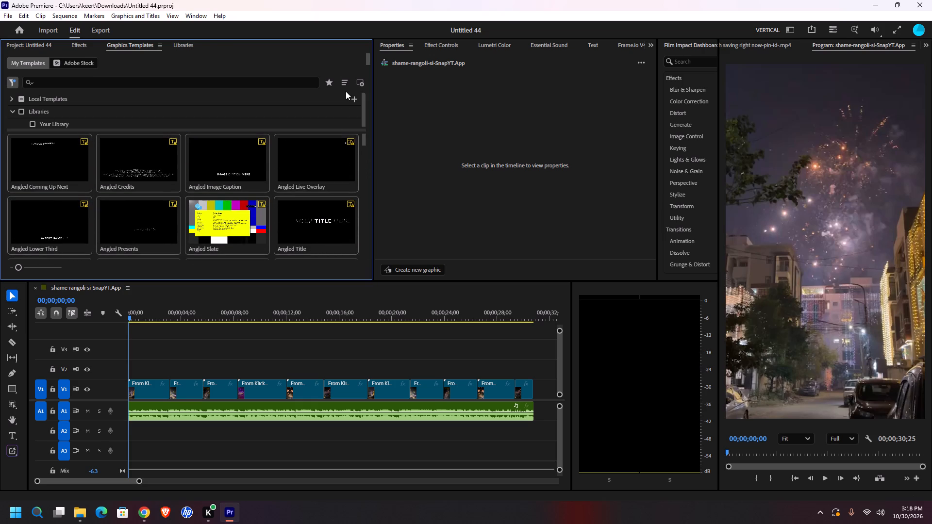
Start adding an additional graphics templates folder and look through the folders in Downloads.
left_click(351, 98)
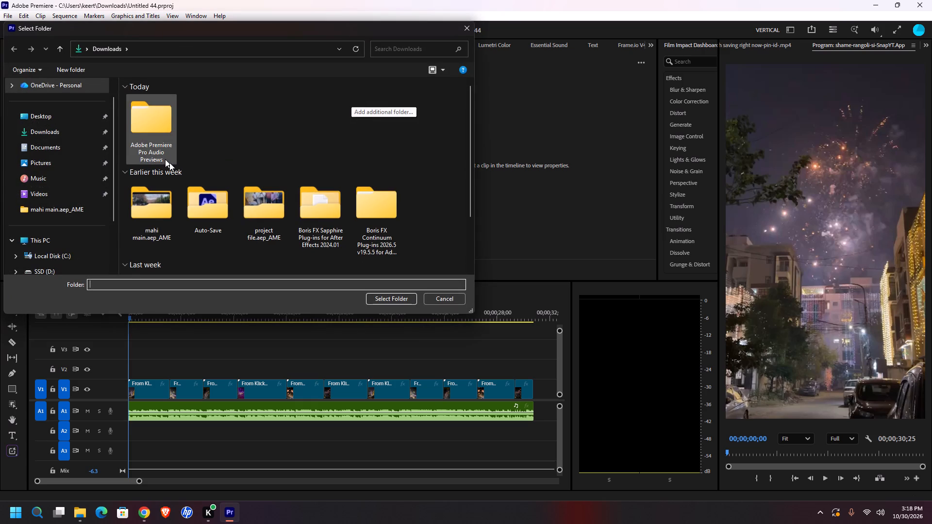
scroll(170, 164, "down", 2)
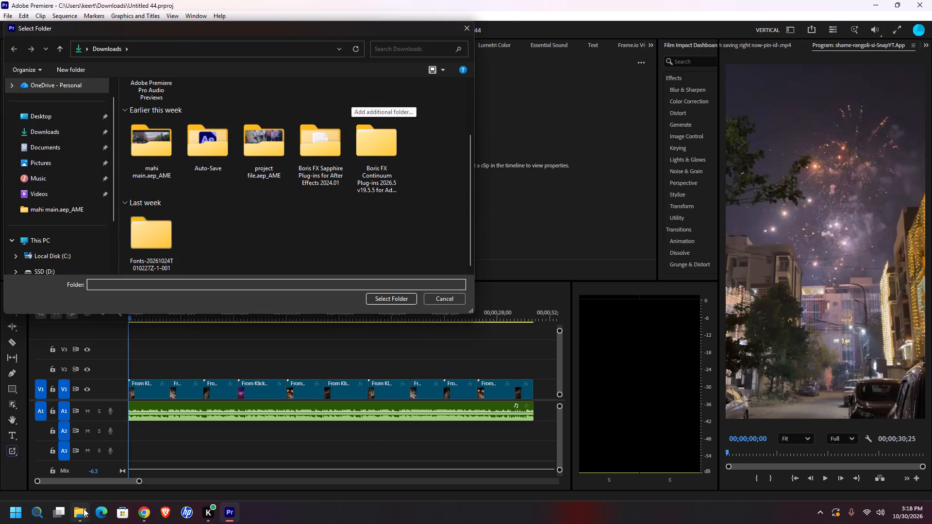
Switch to File Explorer and extract yesterday's presets zip in Downloads with WinRAR into its own default folder.
left_click(83, 508)
left_click(50, 160)
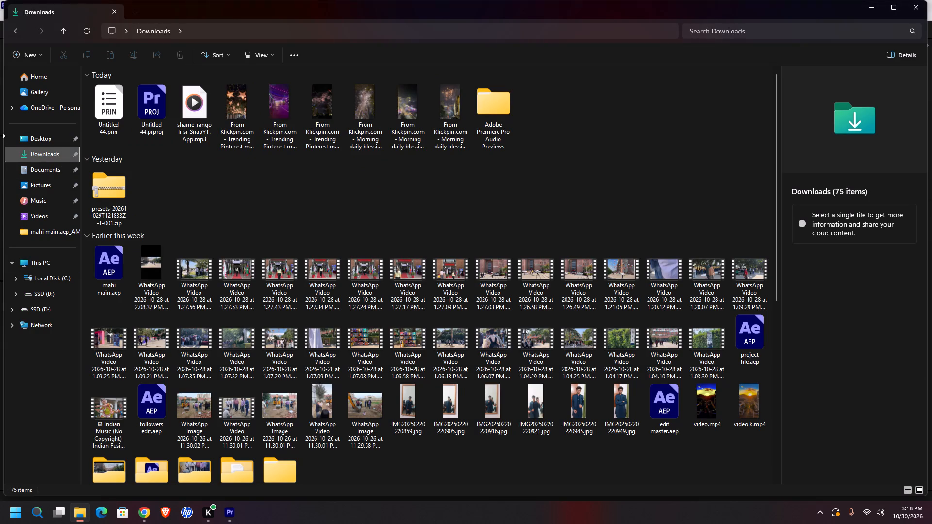
right_click(90, 189)
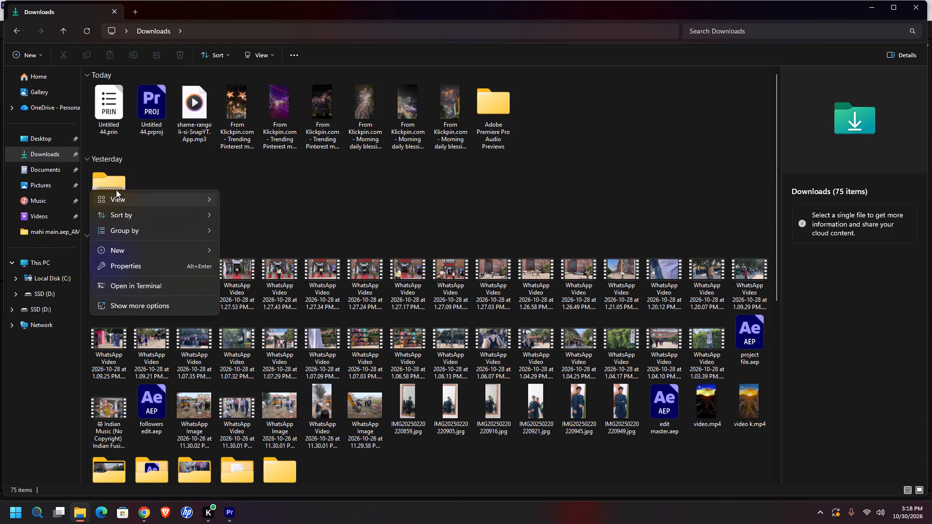
right_click_drag(208, 170, 215, 173)
right_click(111, 193)
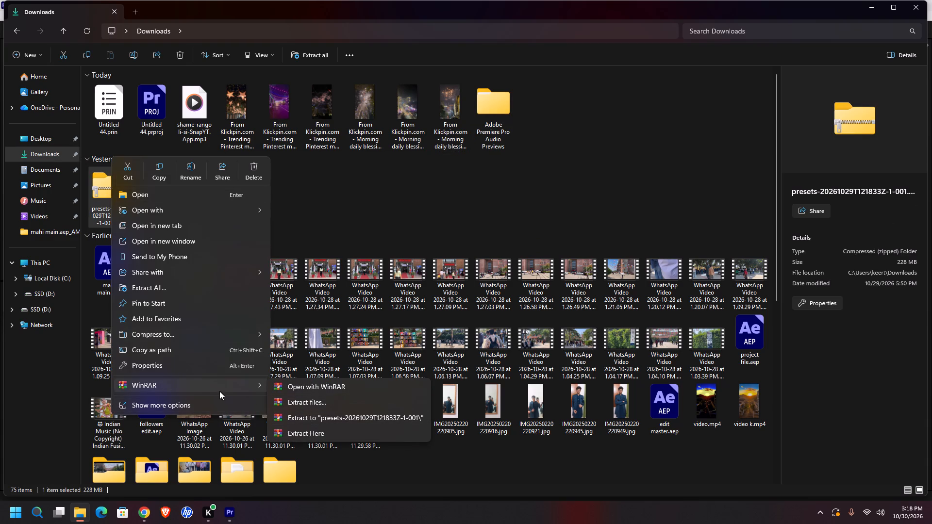
left_click(299, 400)
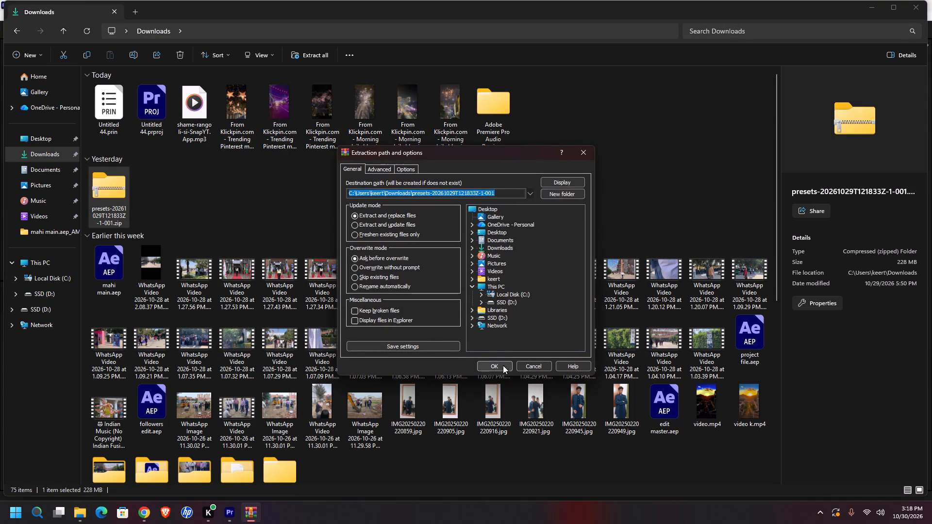
left_click(500, 368)
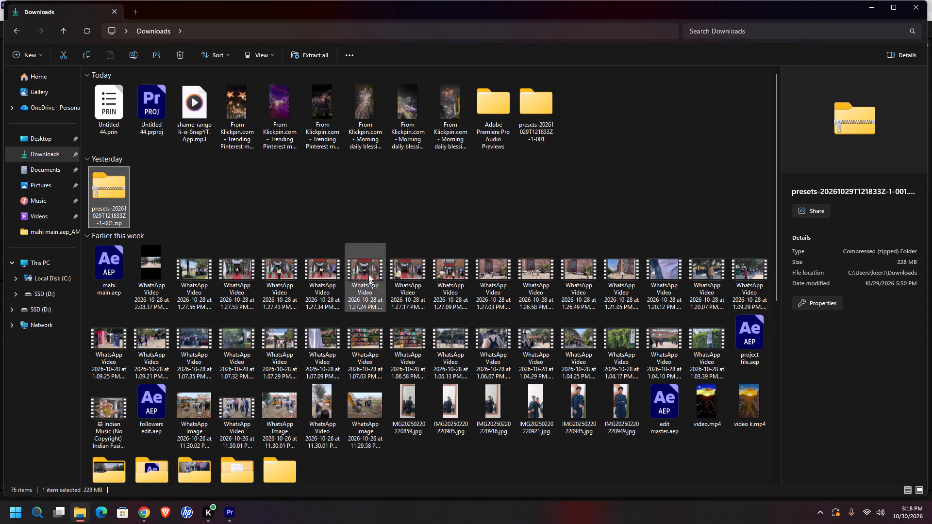
In the extracted archive's presets folder, extract SaaS Text Animation Pack.rar with WinRAR to the default destination.
double_click(538, 112)
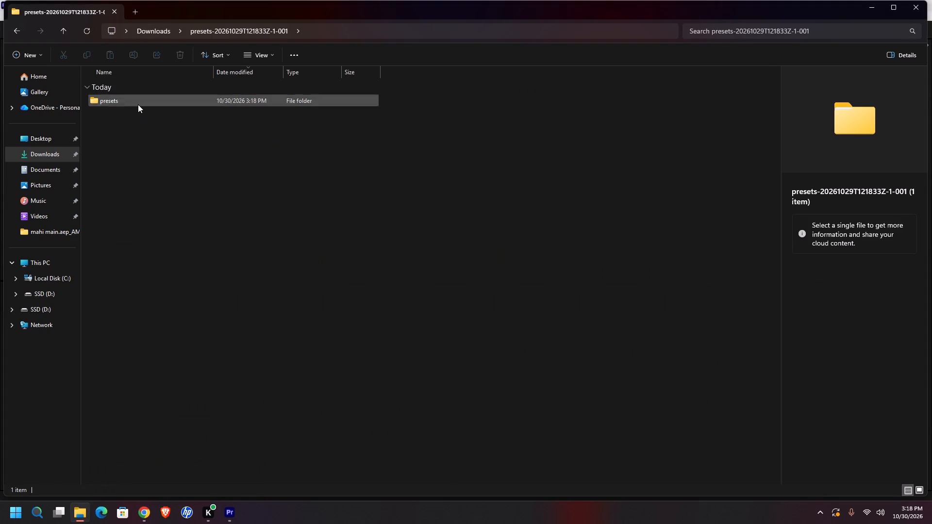
double_click(138, 104)
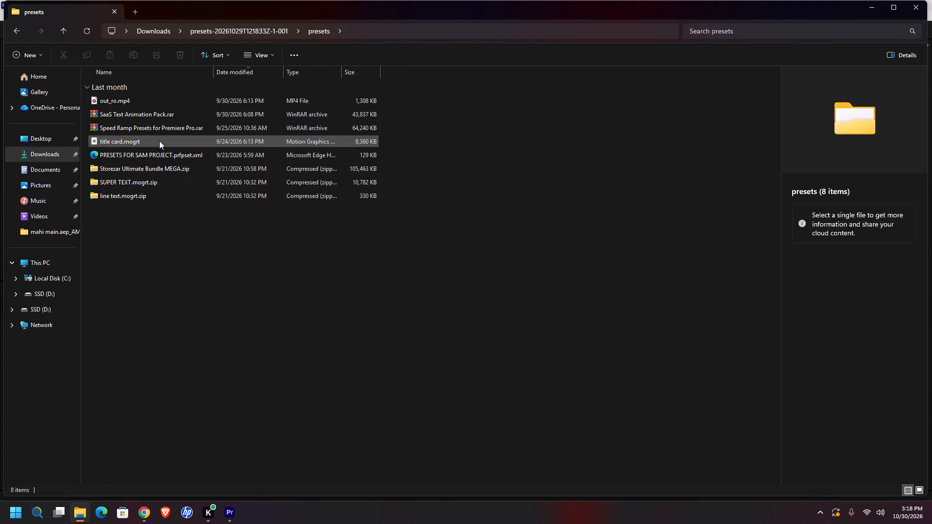
right_click(155, 113)
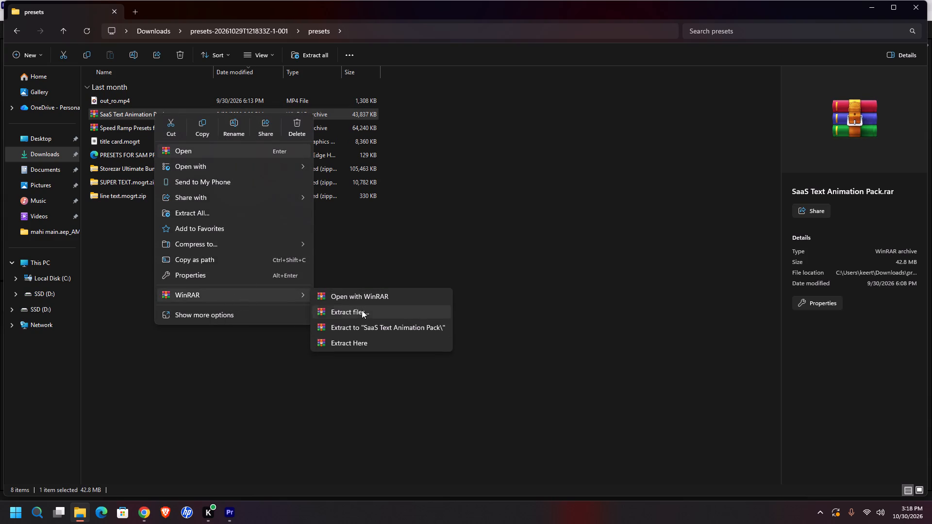
left_click(363, 317)
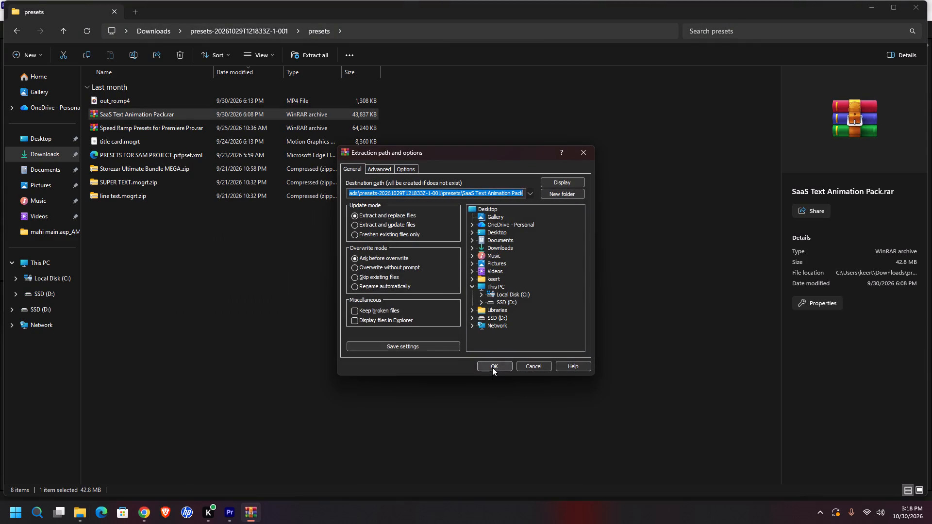
left_click(492, 367)
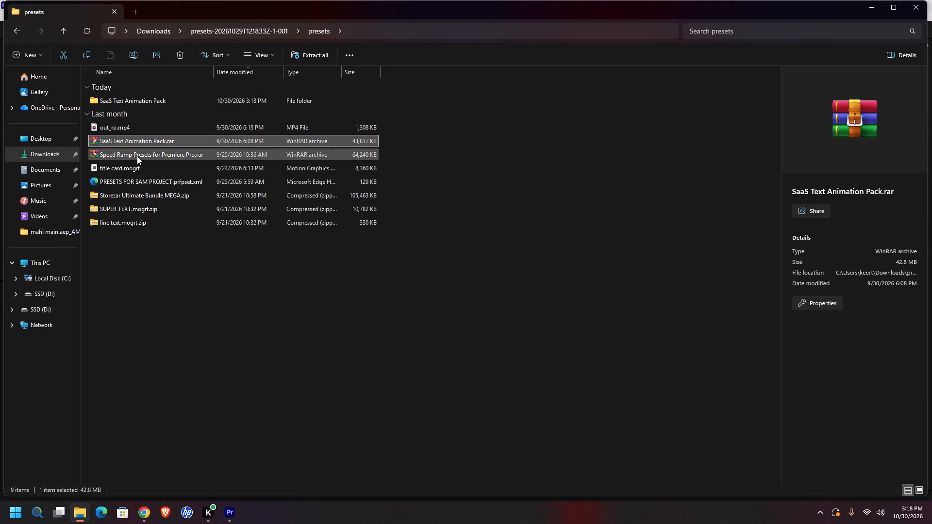
Extract Speed Ramp Presets for Premiere Pro.rar with WinRAR to the default destination in the presets folder.
right_click(139, 154)
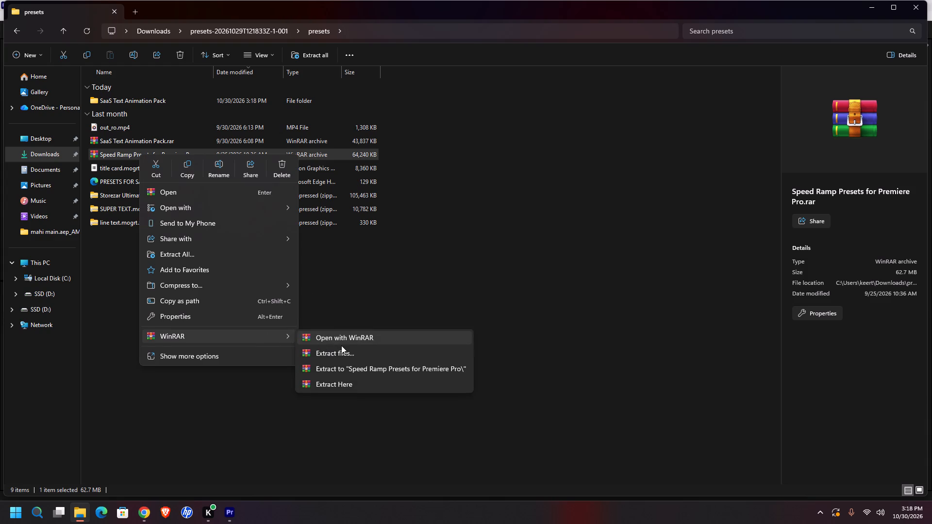
left_click(337, 356)
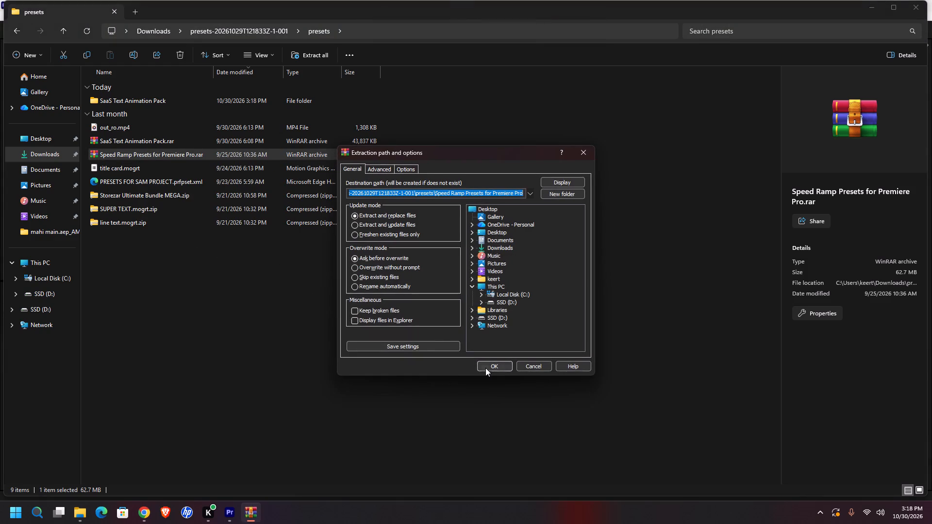
left_click(485, 368)
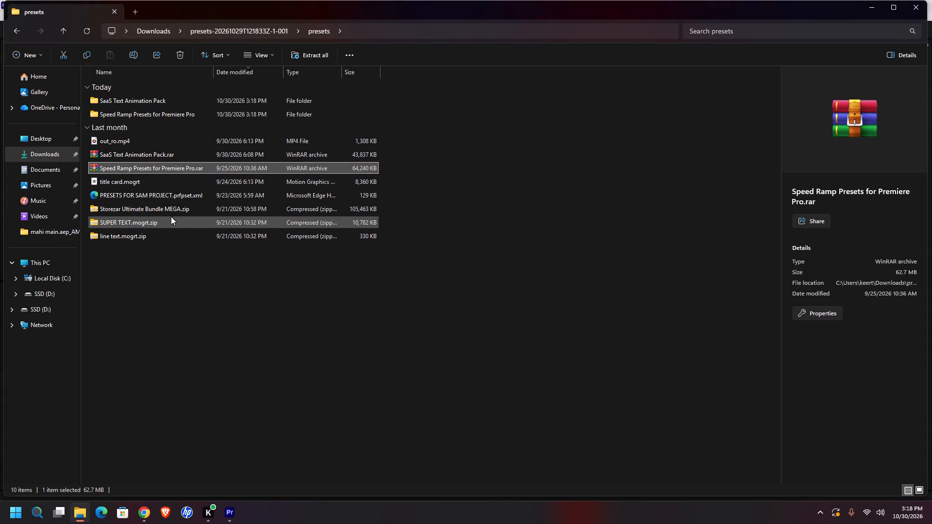
Extract Storezar Ultimate Bundle MEGA.zip with WinRAR to the default destination in the presets folder.
right_click(164, 212)
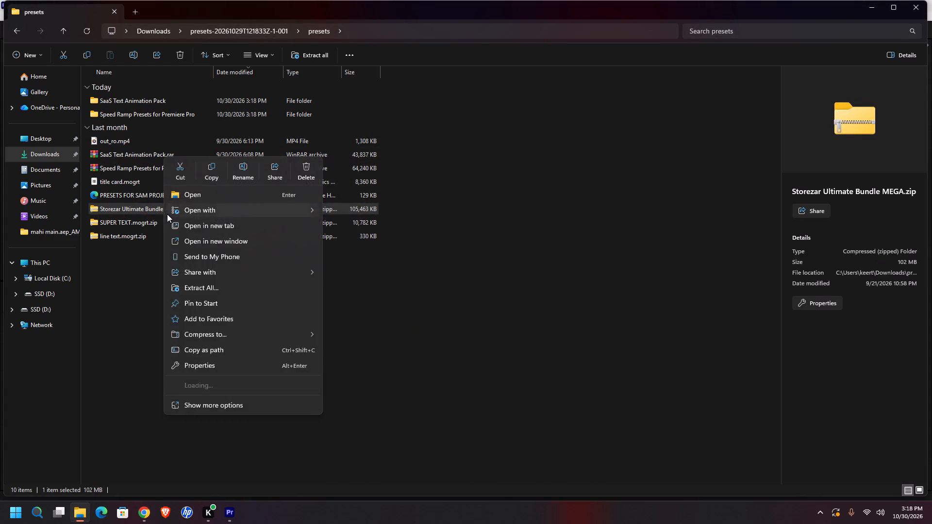
left_click(143, 211)
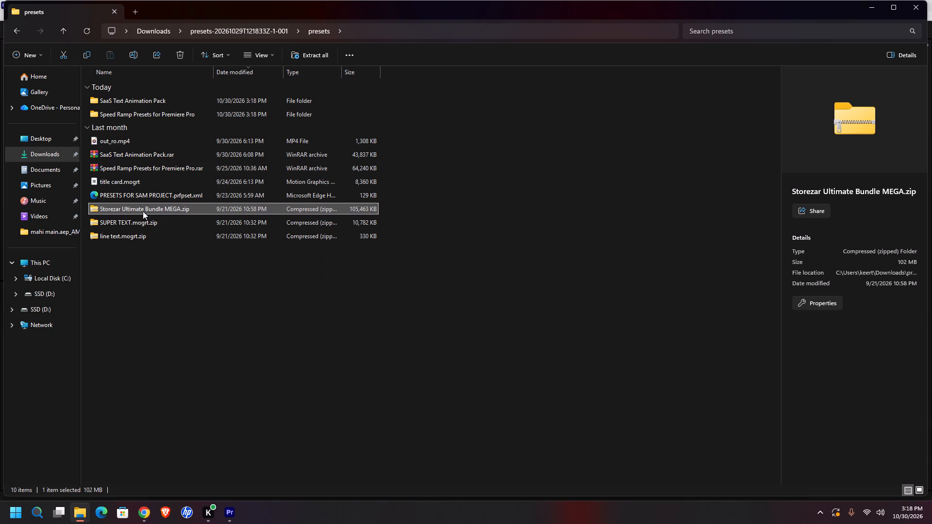
right_click(153, 223)
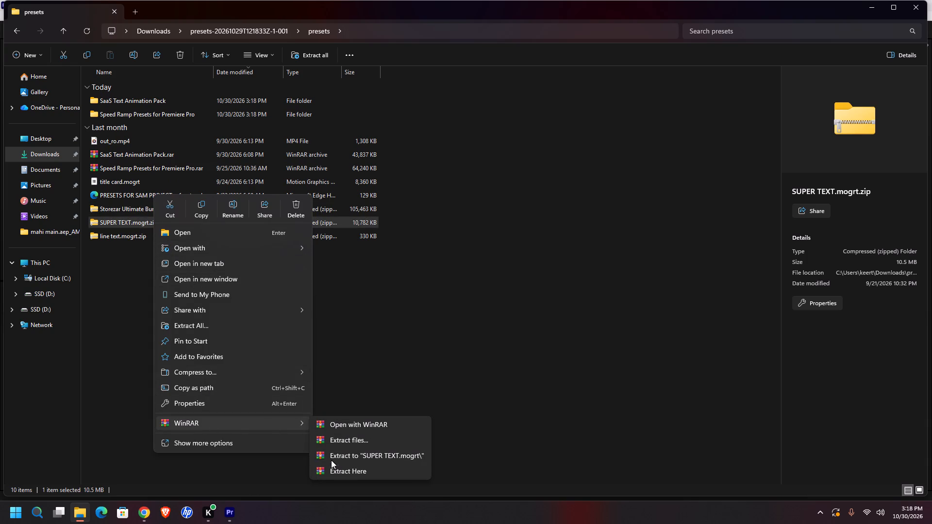
left_click(107, 311)
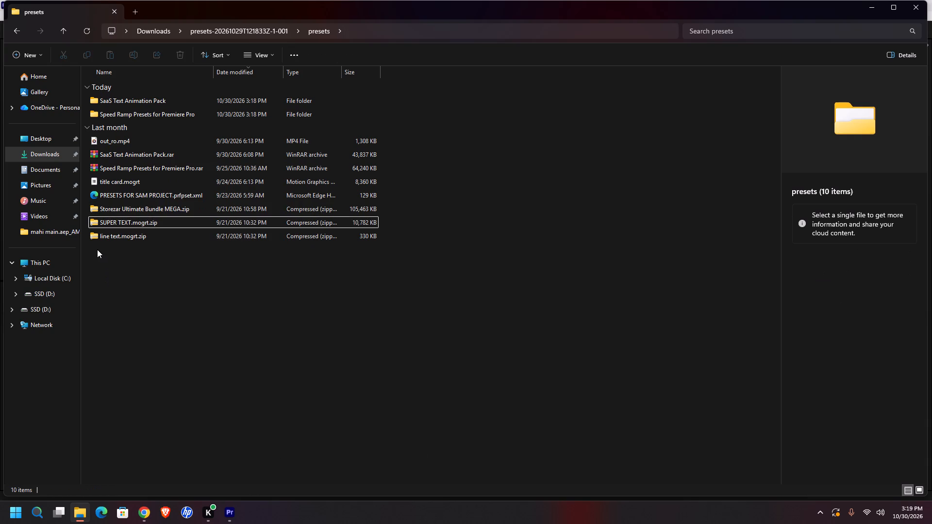
right_click(134, 209)
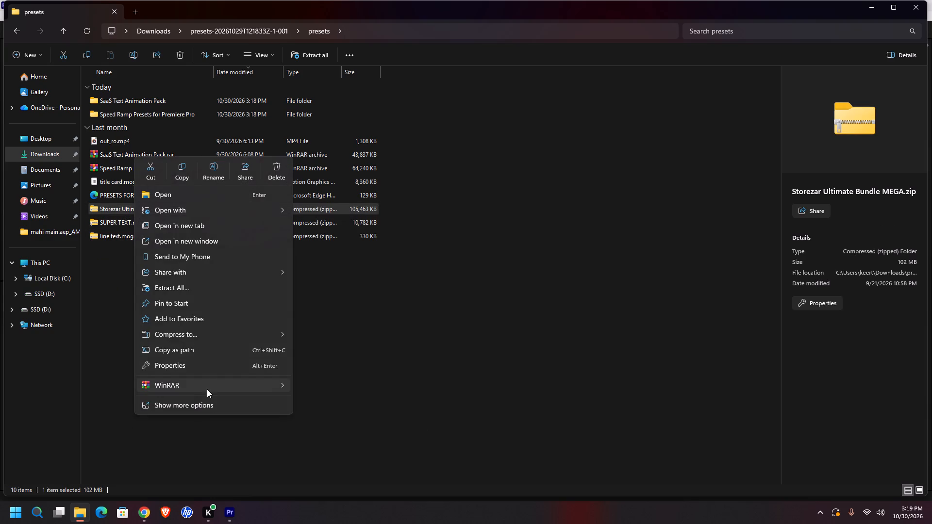
left_click(325, 405)
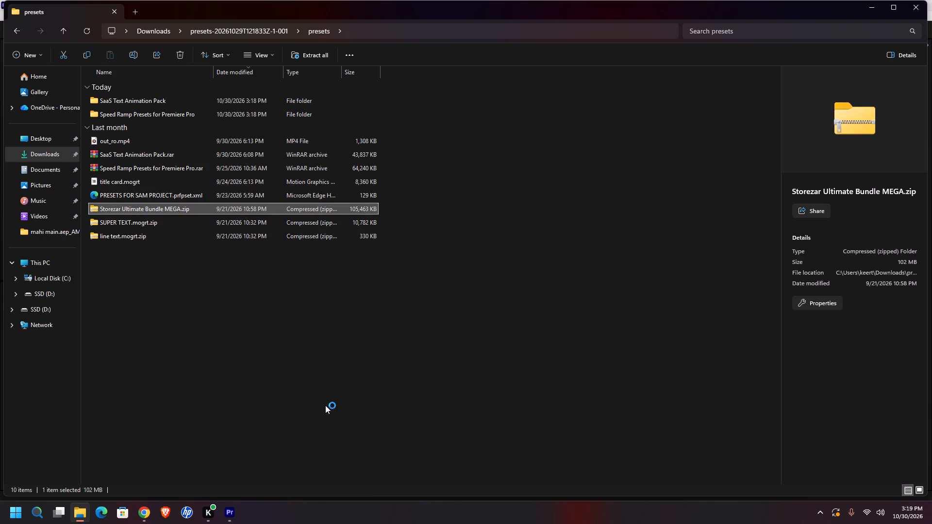
left_click(500, 364)
Look at the contents of the nested Storezar Ultimate Bundle MEGA folder and return to the presets folder.
double_click(124, 128)
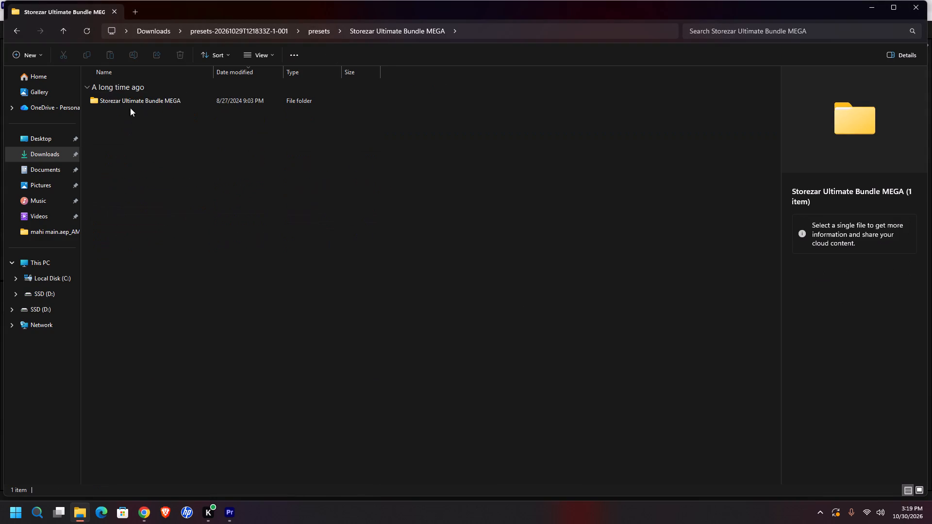
double_click(127, 101)
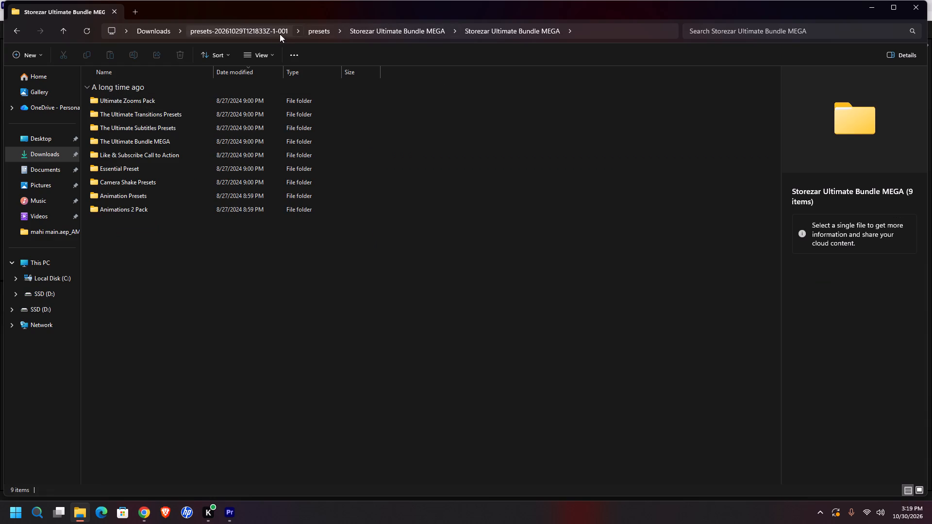
left_click(317, 32)
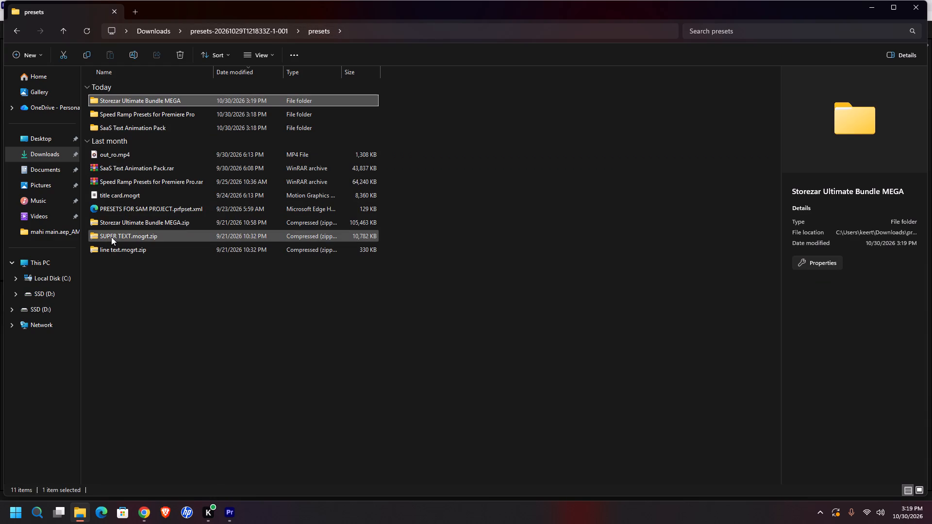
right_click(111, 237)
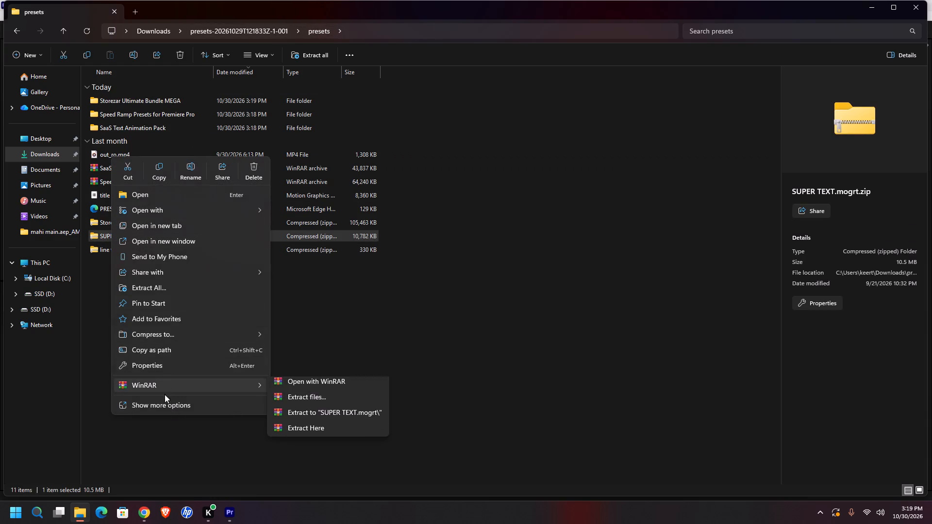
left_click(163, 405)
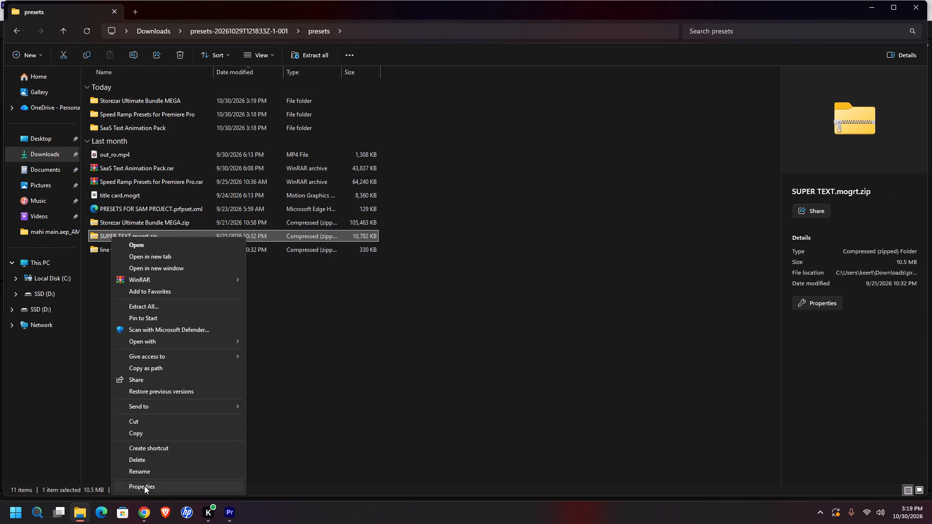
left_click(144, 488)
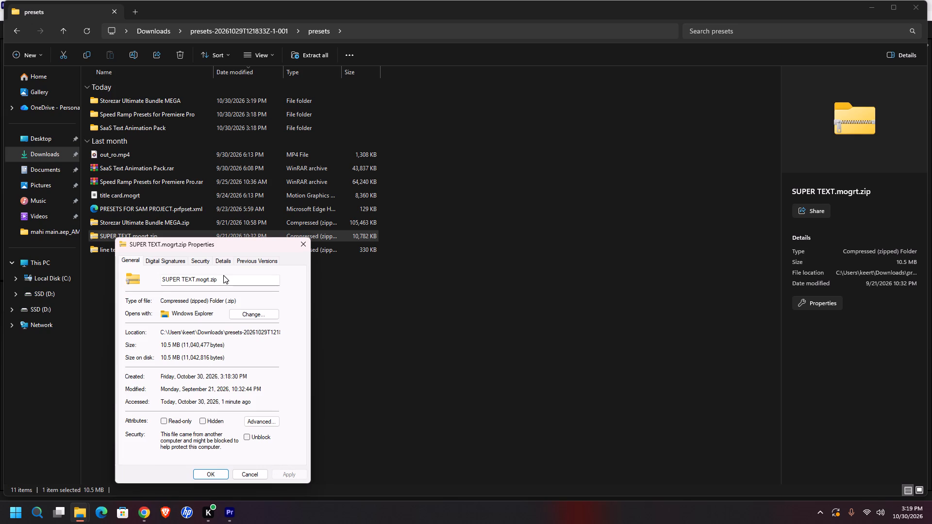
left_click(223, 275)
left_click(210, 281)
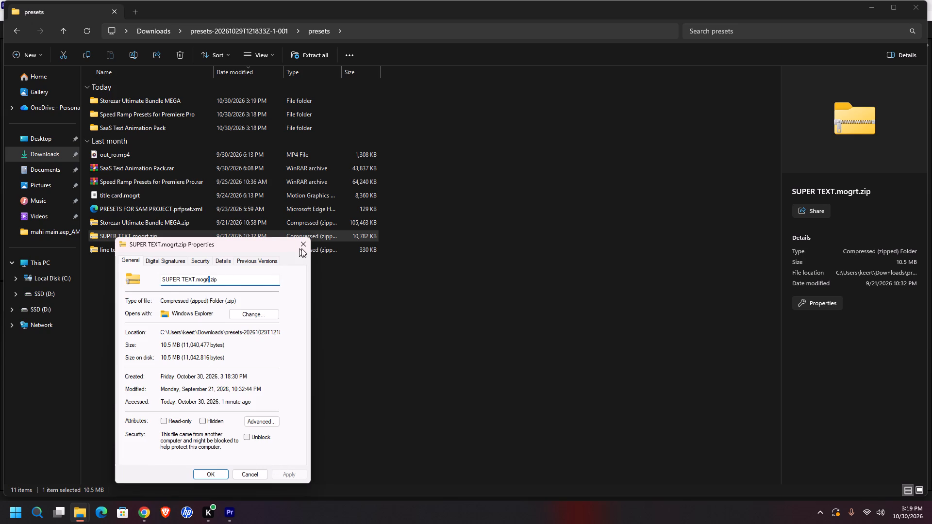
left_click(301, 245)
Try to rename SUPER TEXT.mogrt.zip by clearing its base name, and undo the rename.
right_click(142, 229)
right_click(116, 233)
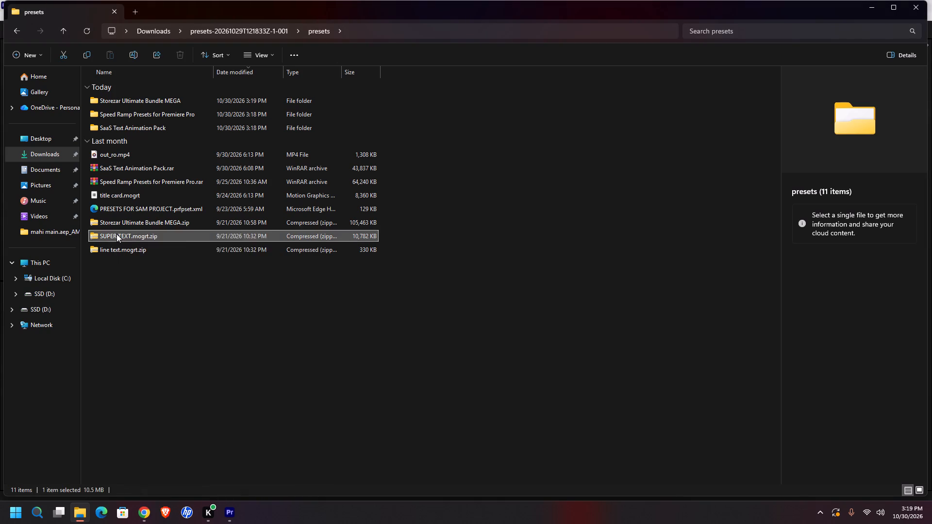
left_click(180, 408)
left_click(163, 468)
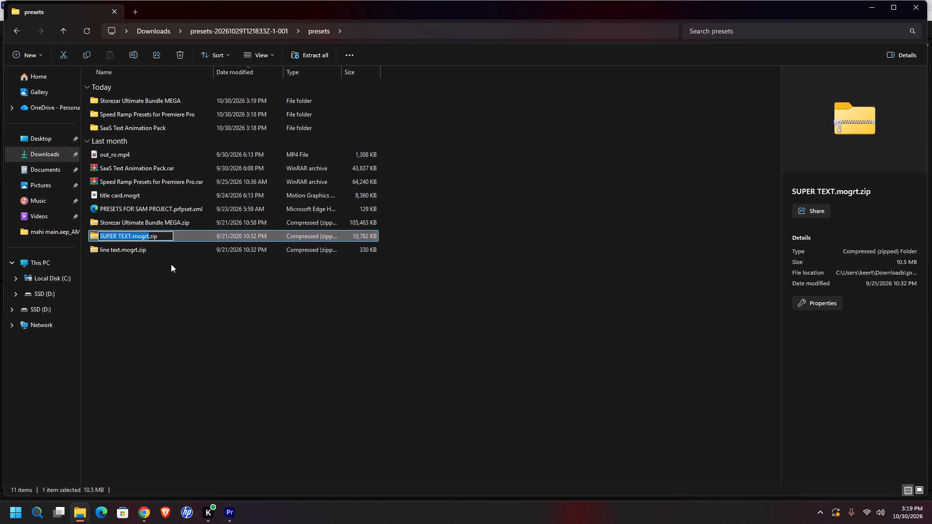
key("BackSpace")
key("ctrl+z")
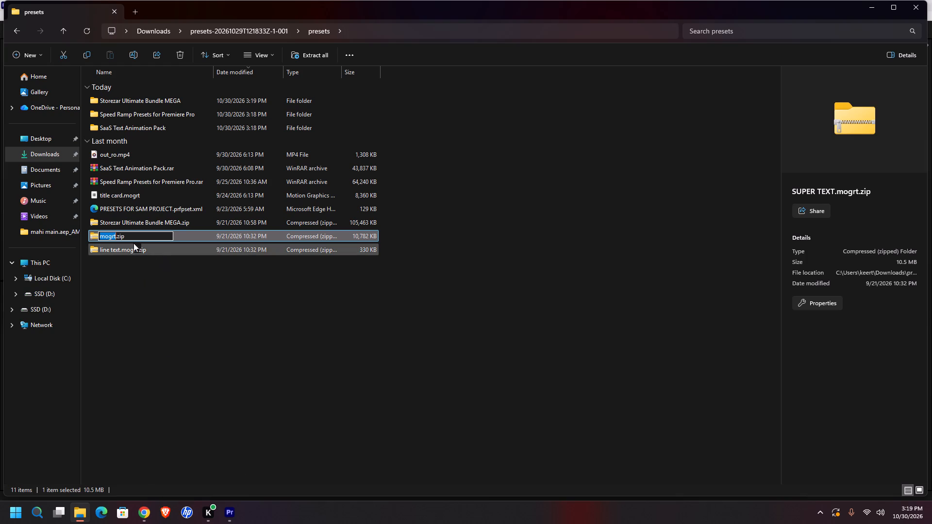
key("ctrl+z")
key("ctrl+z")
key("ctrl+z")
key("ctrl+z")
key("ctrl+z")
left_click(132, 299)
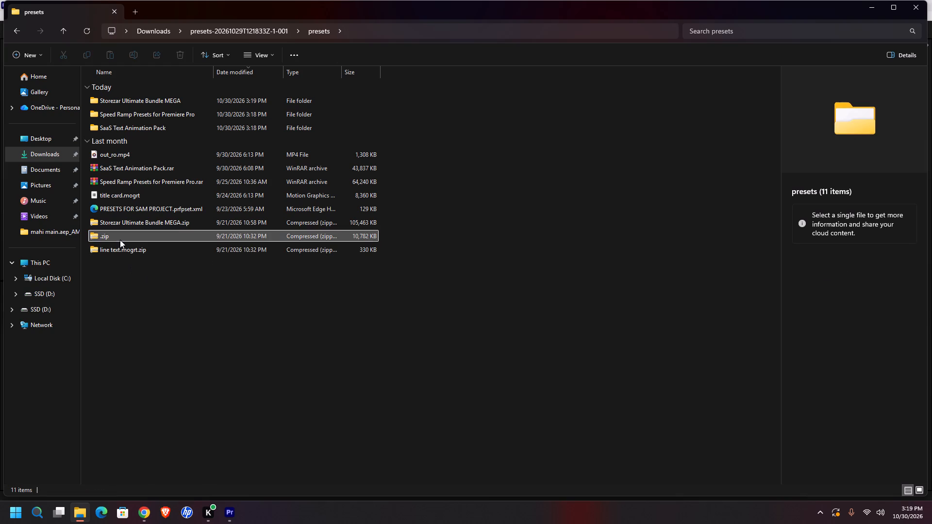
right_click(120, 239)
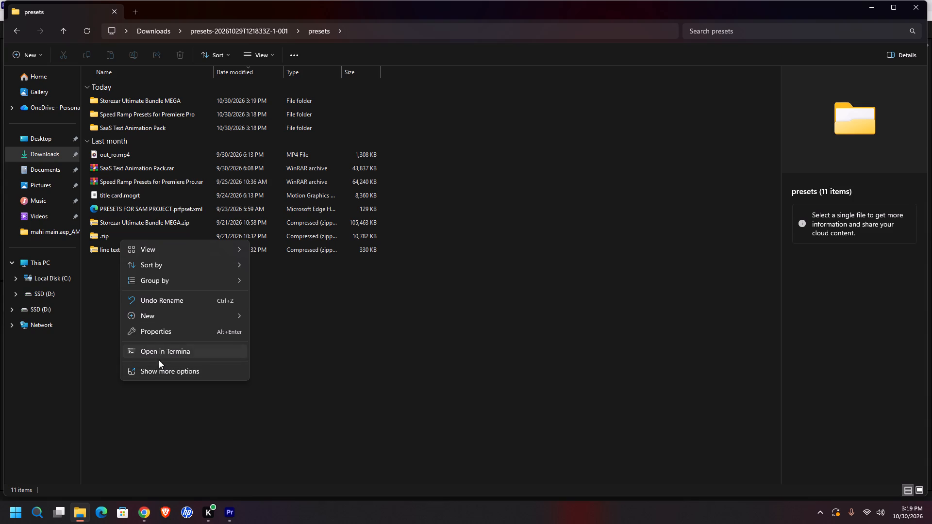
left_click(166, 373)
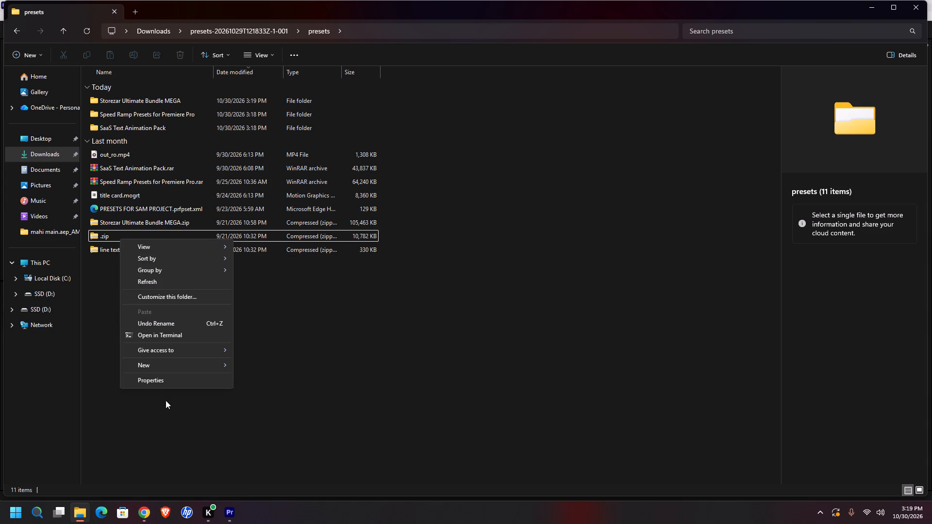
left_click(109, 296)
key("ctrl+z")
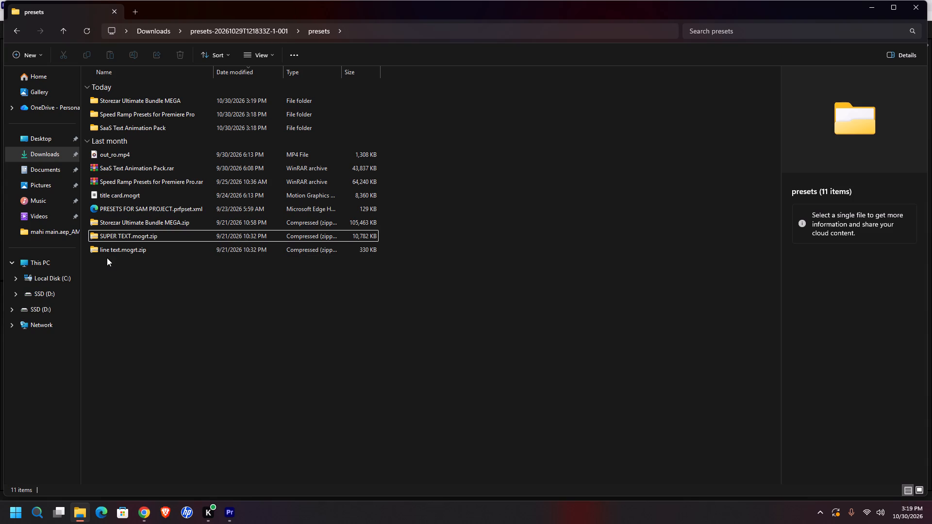
Rename SUPER TEXT.mogrt.zip in the presets folder as SUPER TEXT.zip.
right_click(133, 232)
left_click(170, 401)
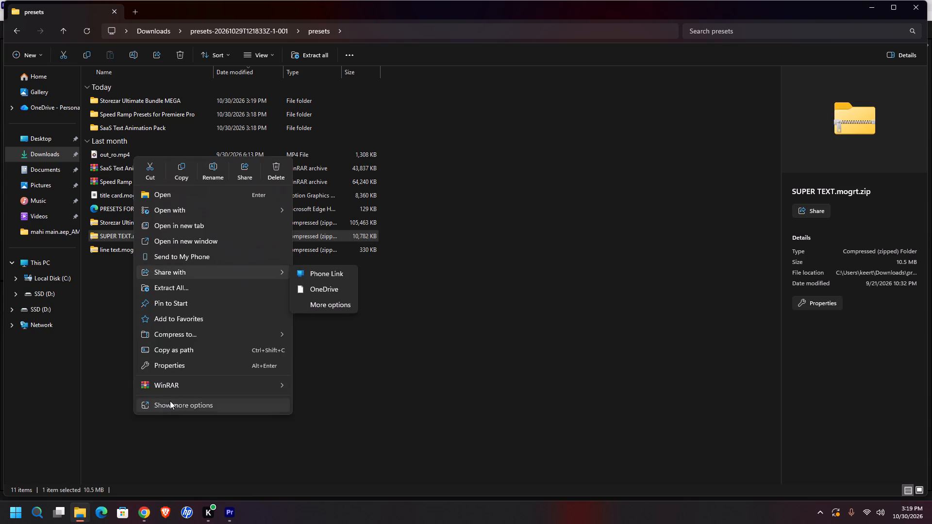
left_click(157, 470)
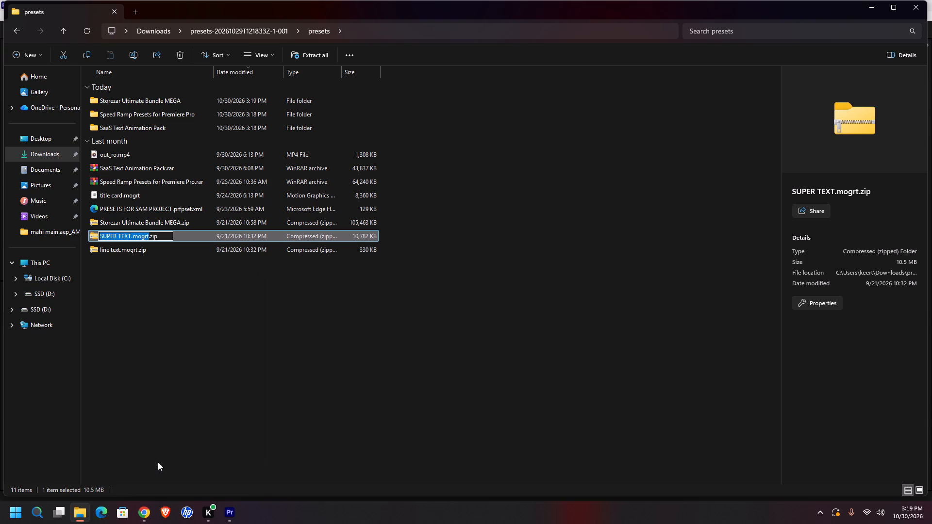
key("Right")
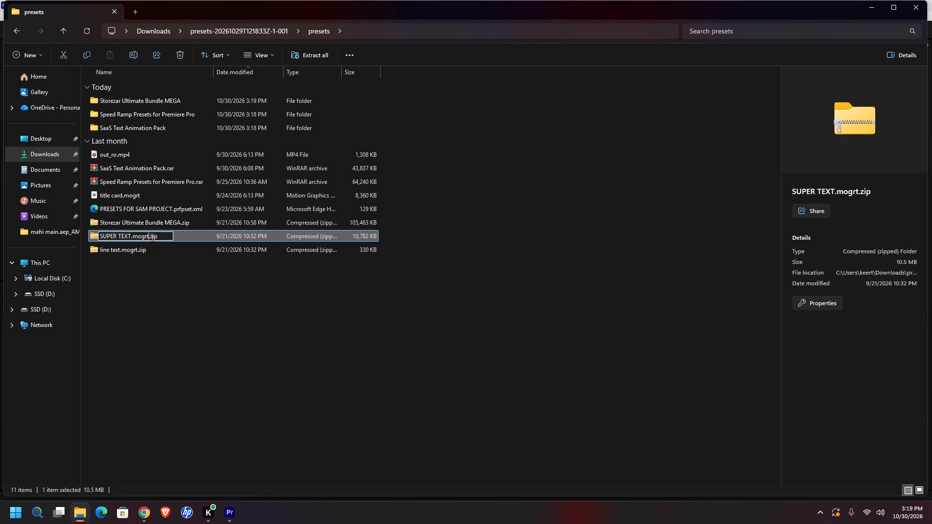
key("BackSpace")
key("BackSpace")
key("BackSpace")
key("BackSpace")
key("BackSpace")
key("BackSpace")
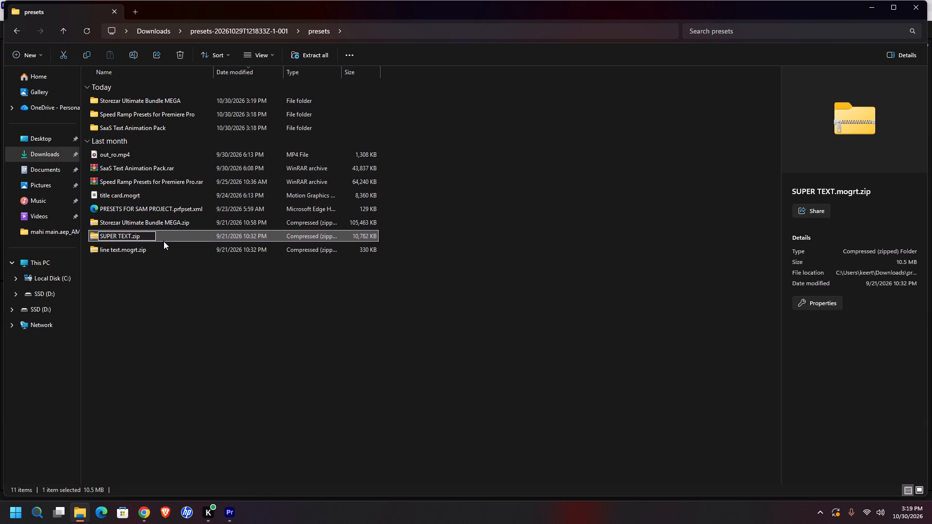
key("Return")
Extract SUPER TEXT.zip with WinRAR to the default destination in the presets folder.
left_click(150, 238)
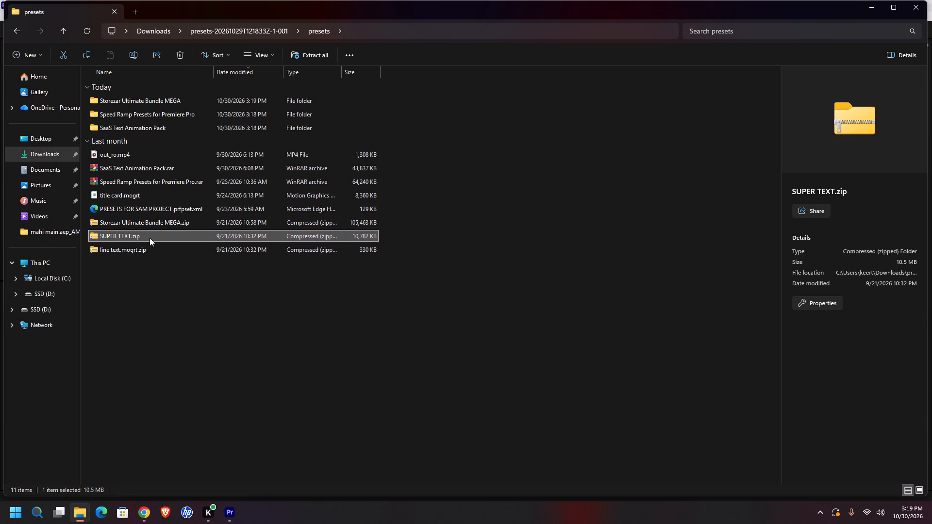
right_click(150, 238)
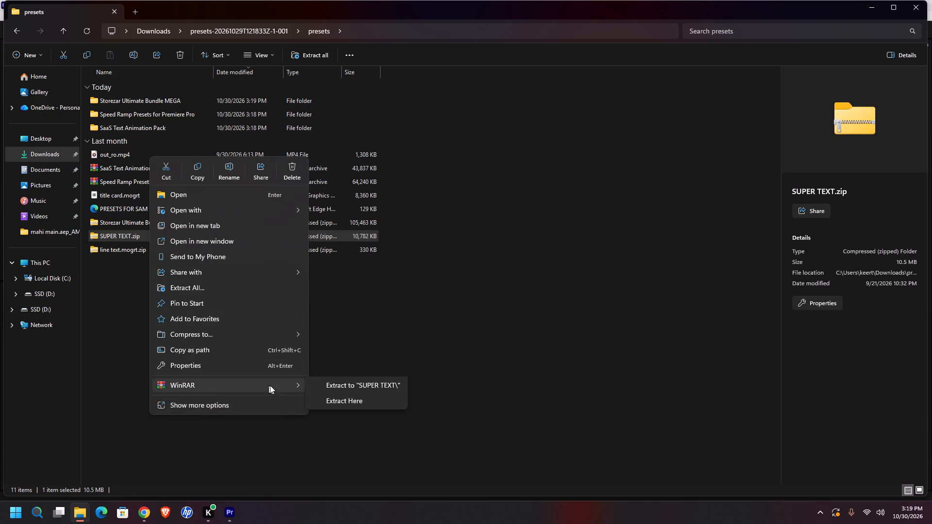
left_click(335, 404)
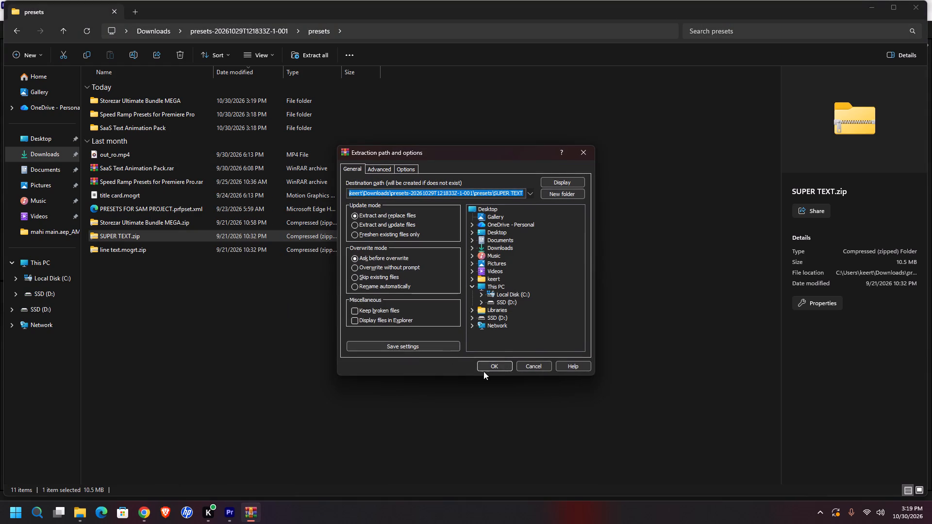
left_click(494, 367)
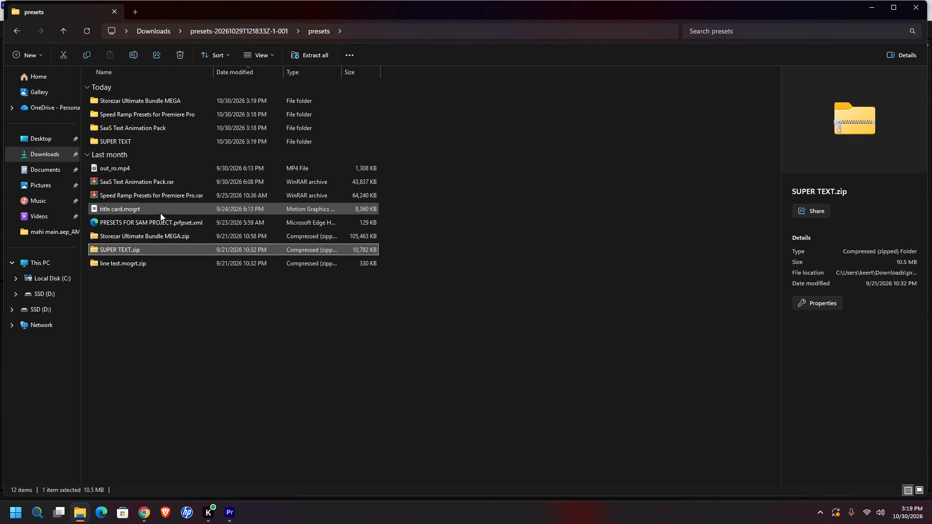
Rename line text.mogrt.zip in the presets folder as line text.zip.
left_click(129, 265)
right_click(130, 265)
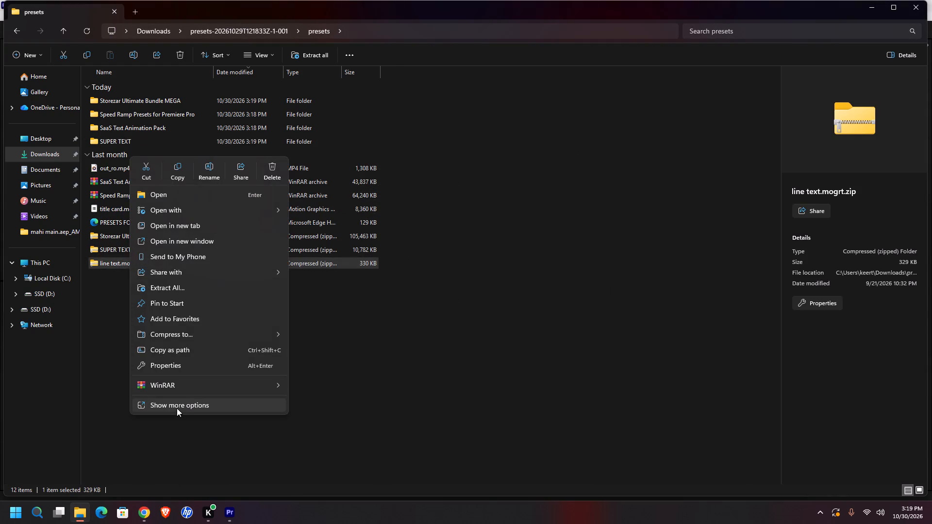
left_click(181, 408)
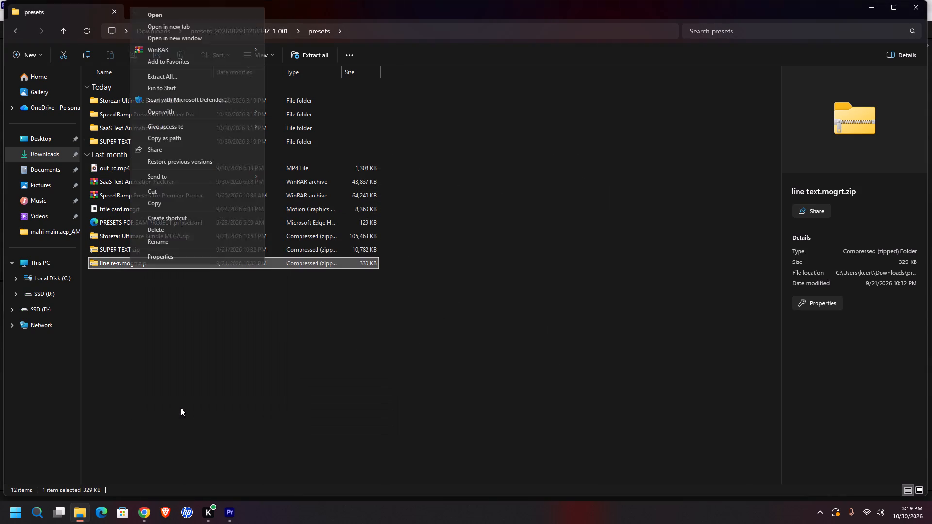
left_click(155, 239)
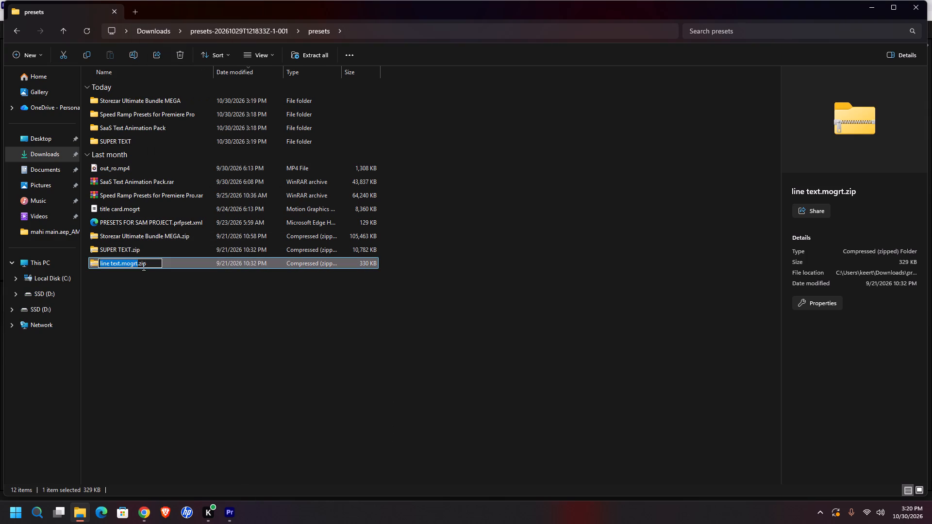
key("Right")
key("BackSpace")
key("BackSpace")
key("BackSpace")
key("BackSpace")
key("BackSpace")
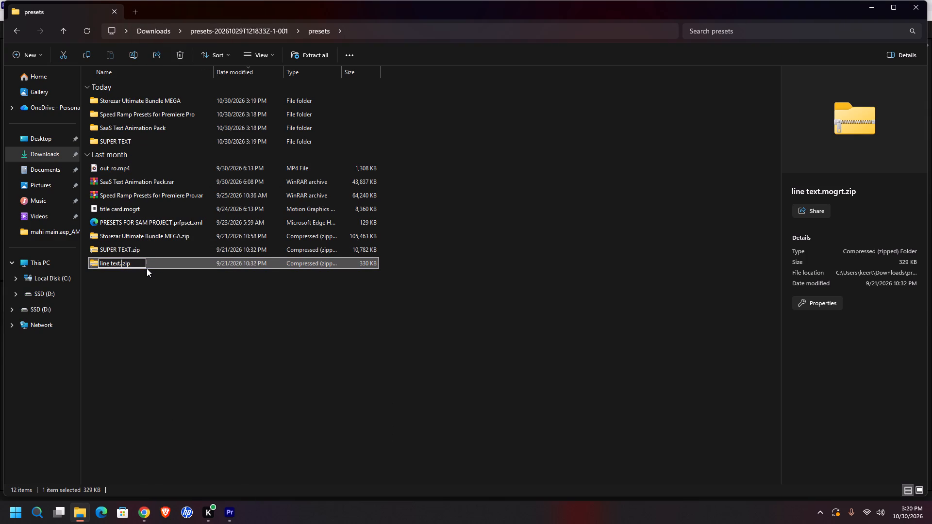
key("BackSpace")
key("Return")
Extract line text.zip with WinRAR to the default destination in the presets folder.
right_click(143, 264)
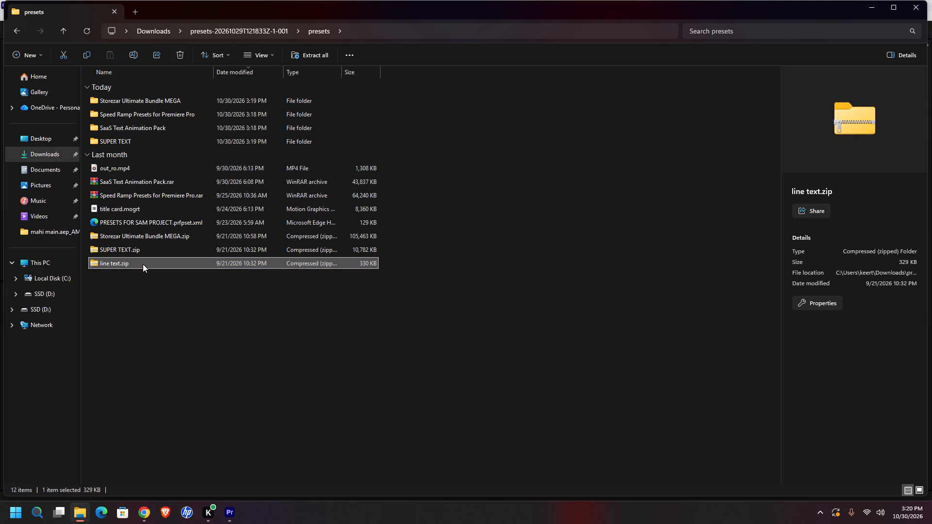
left_click(219, 387)
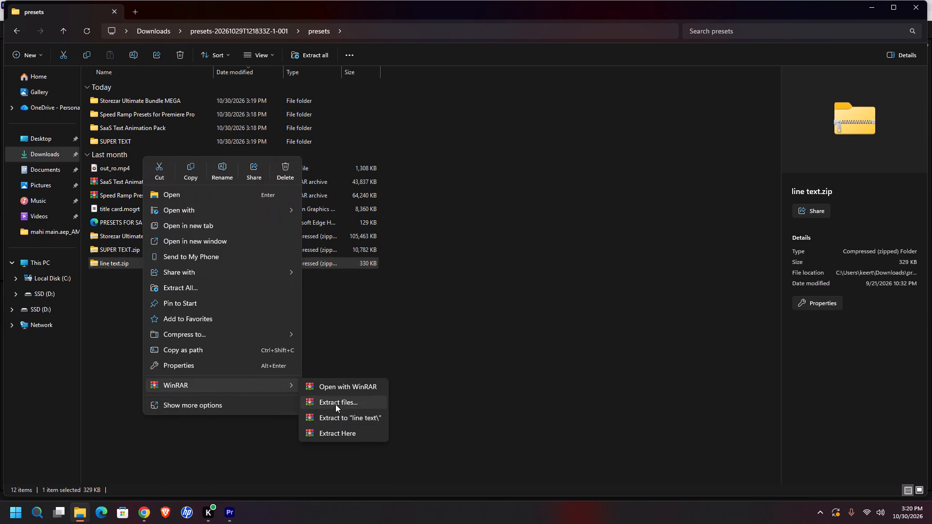
left_click(335, 404)
left_click(500, 365)
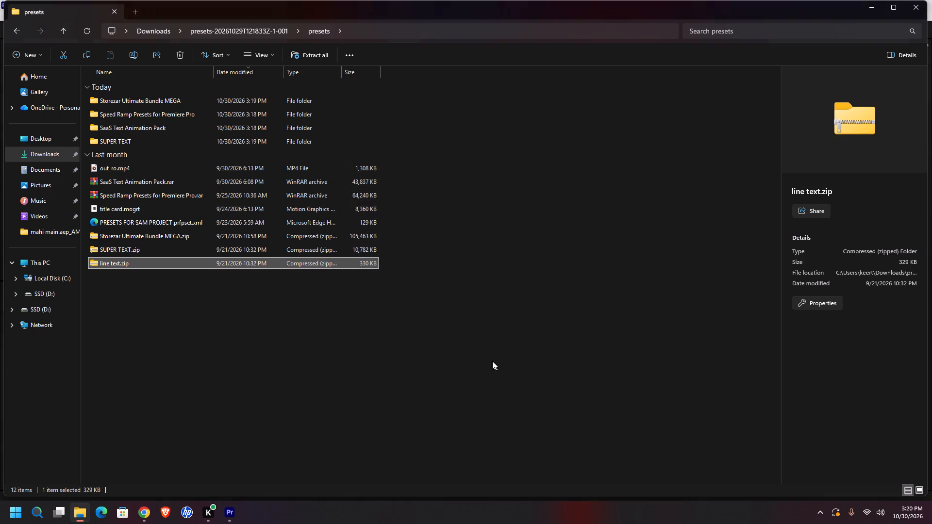
Look at the contents of the extracted line text and SUPER TEXT folders.
double_click(126, 153)
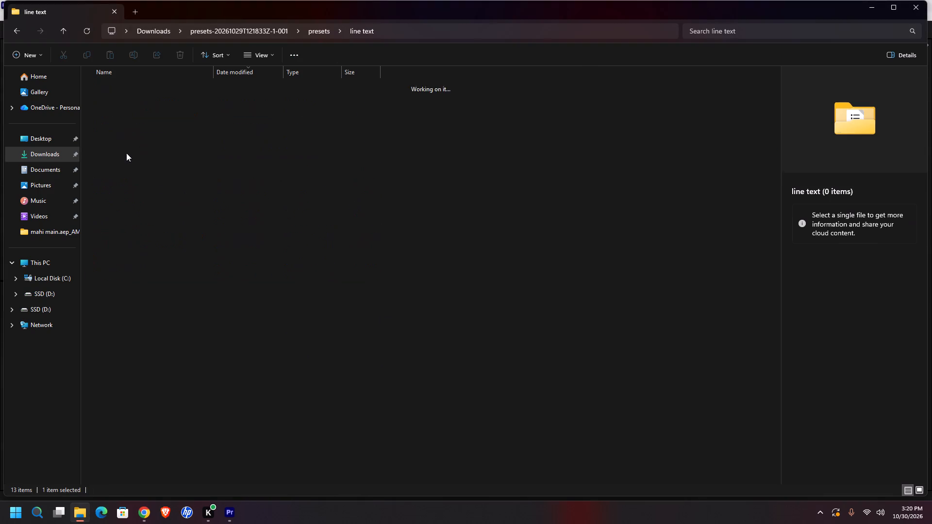
left_click(260, 30)
double_click(158, 101)
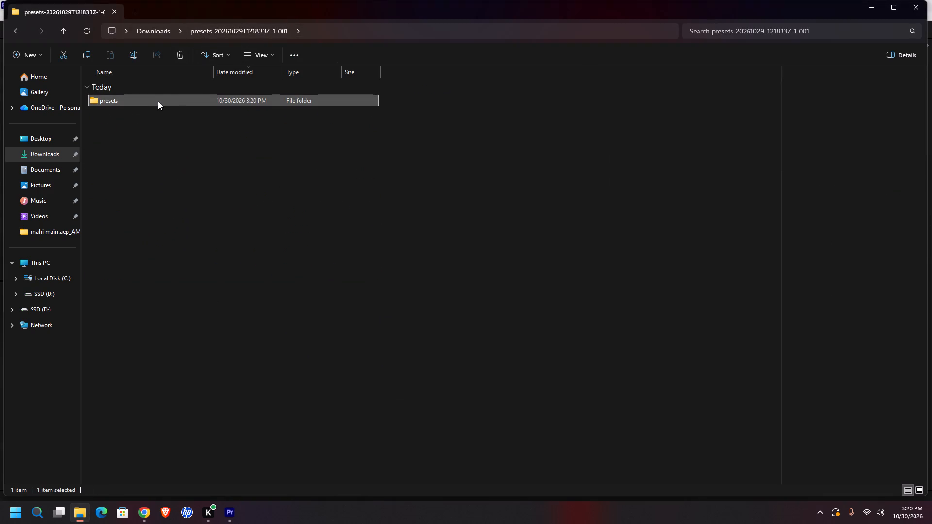
double_click(116, 115)
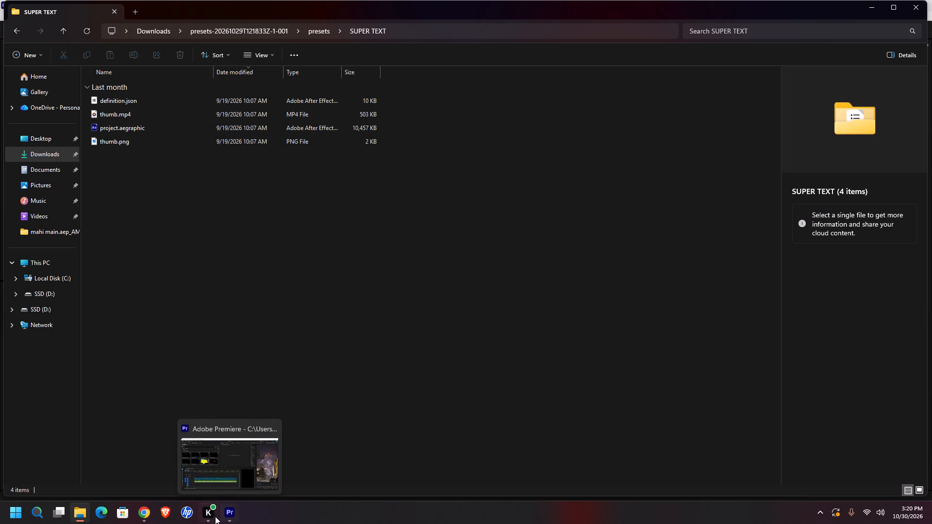
Switch to Adobe Premiere and dismiss the open Select Folder dialog without choosing a folder.
left_click(230, 515)
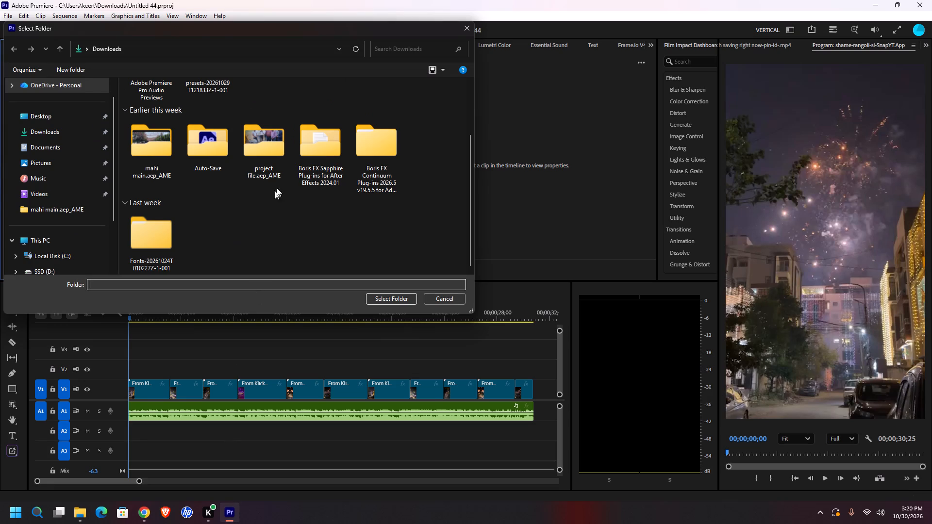
scroll(275, 112, "up", 11)
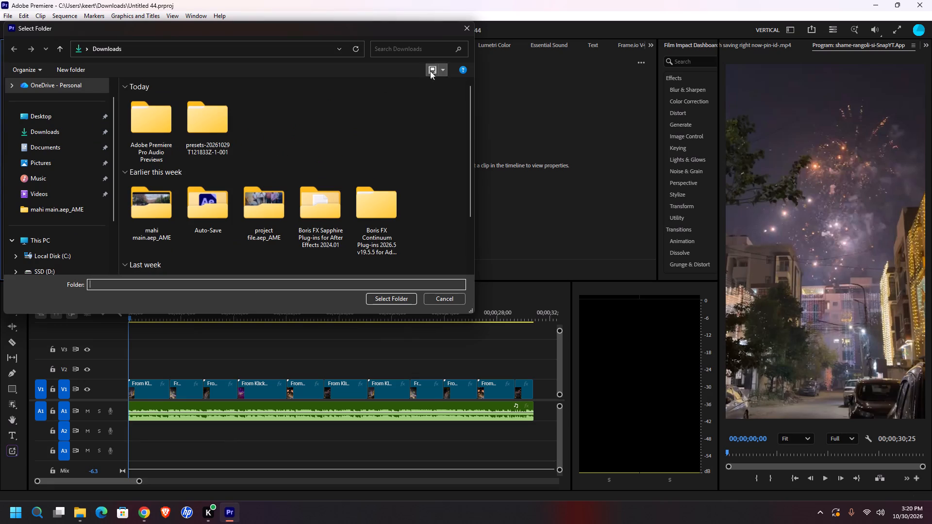
double_click(146, 109)
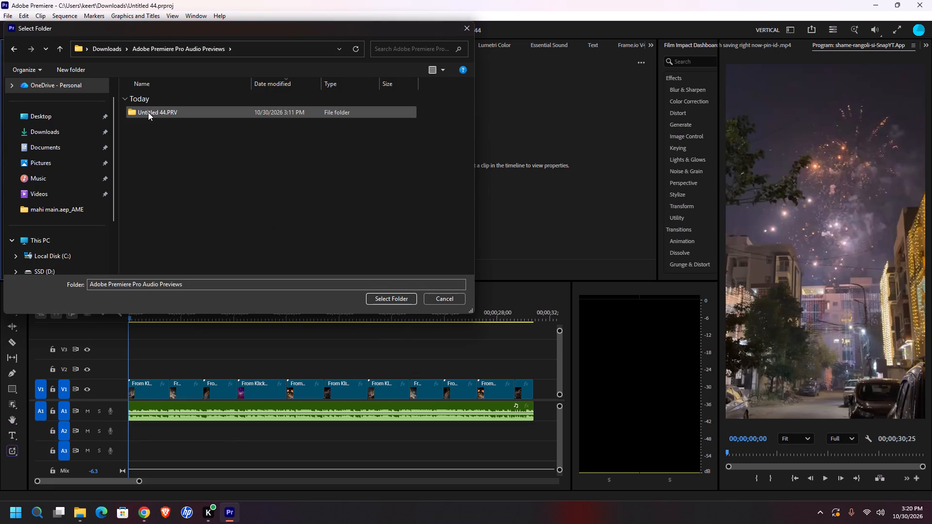
left_click(148, 112)
left_click(114, 48)
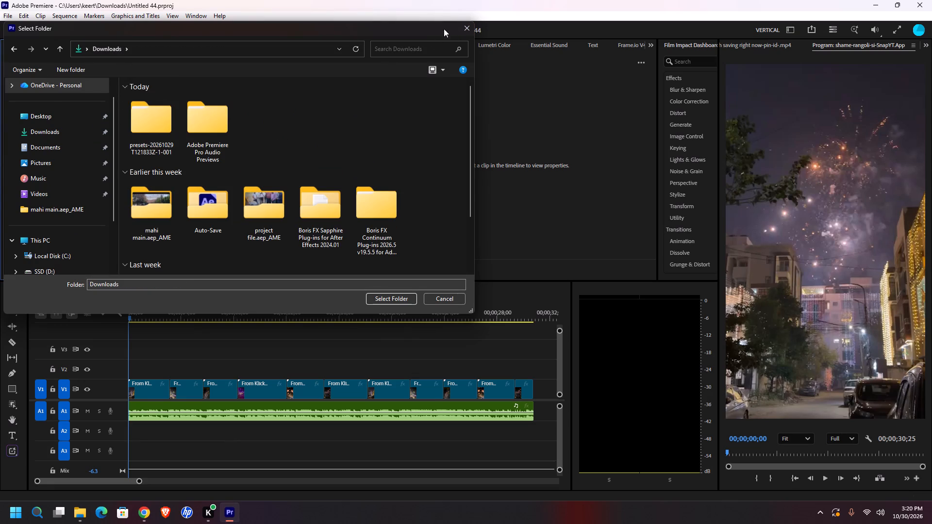
left_click(466, 23)
Add the Storezar Ultimate Bundle MEGA folder from the extracted presets as an additional local template folder.
left_click(357, 80)
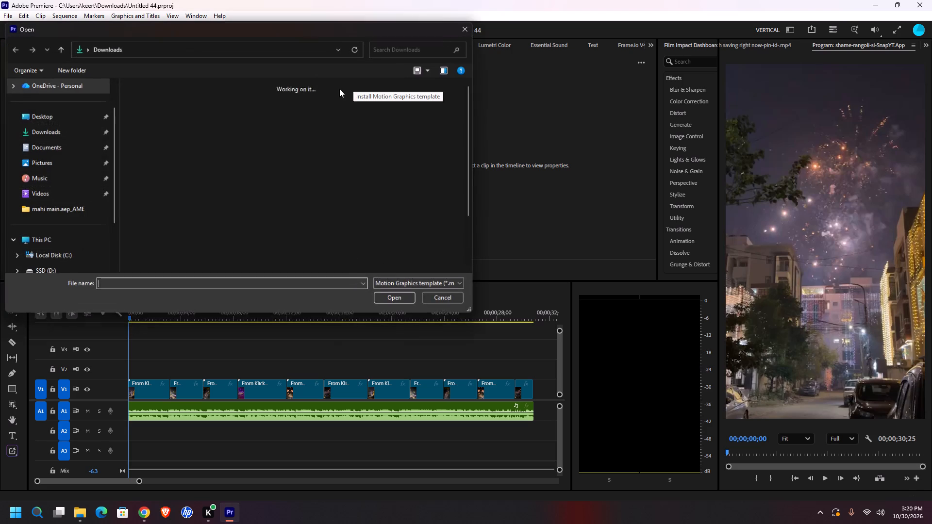
left_click(470, 27)
left_click(353, 99)
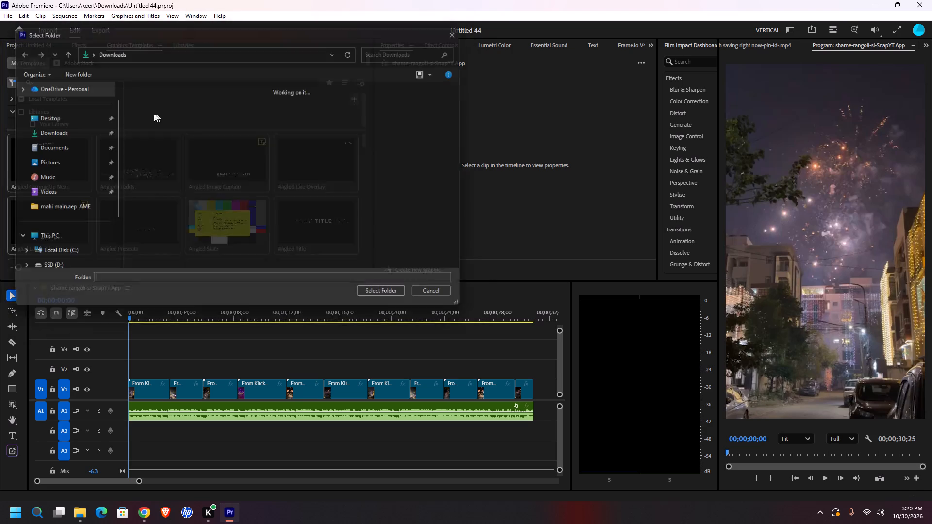
double_click(154, 122)
double_click(150, 115)
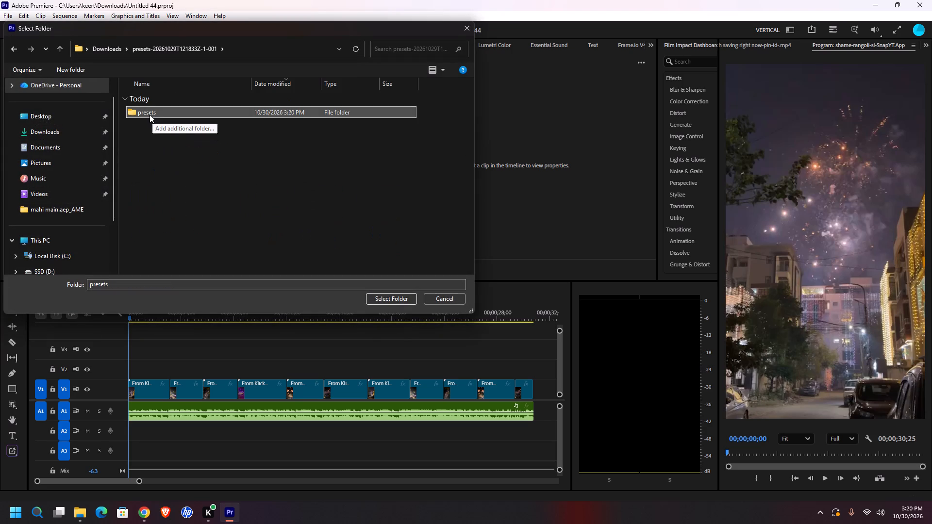
left_click(180, 141)
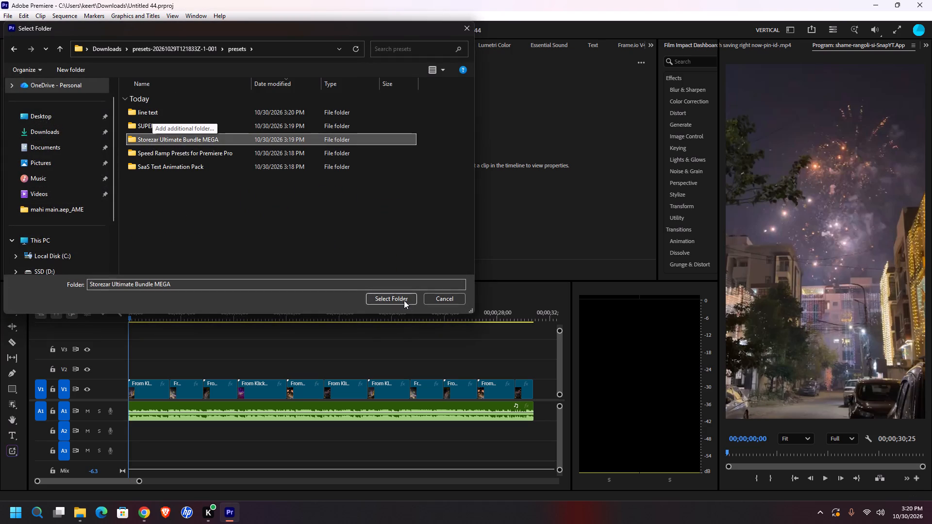
left_click(404, 300)
Add the Speed Ramp Presets for Premiere Pro and SaaS Text Animation Pack folders as additional local template folders.
scroll(273, 219, "down", 8)
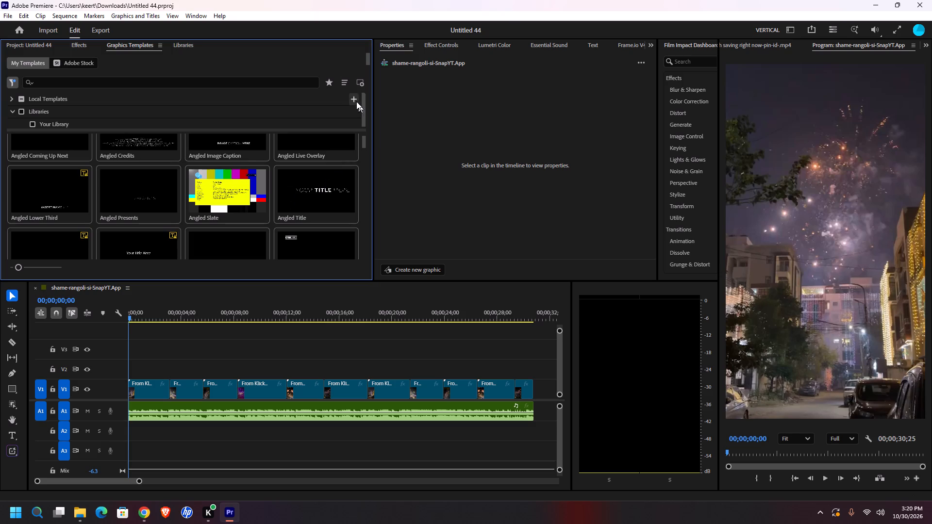
left_click(354, 99)
left_click(166, 152)
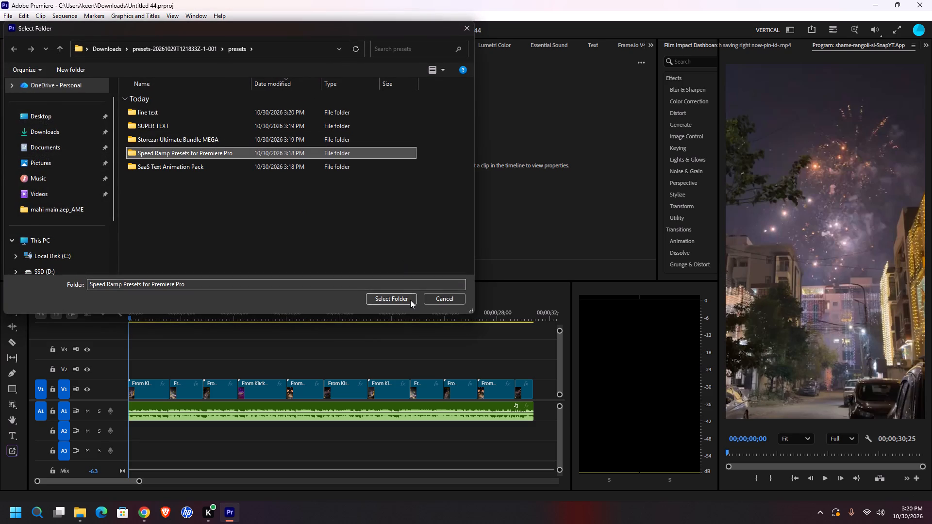
left_click(408, 301)
left_click(355, 100)
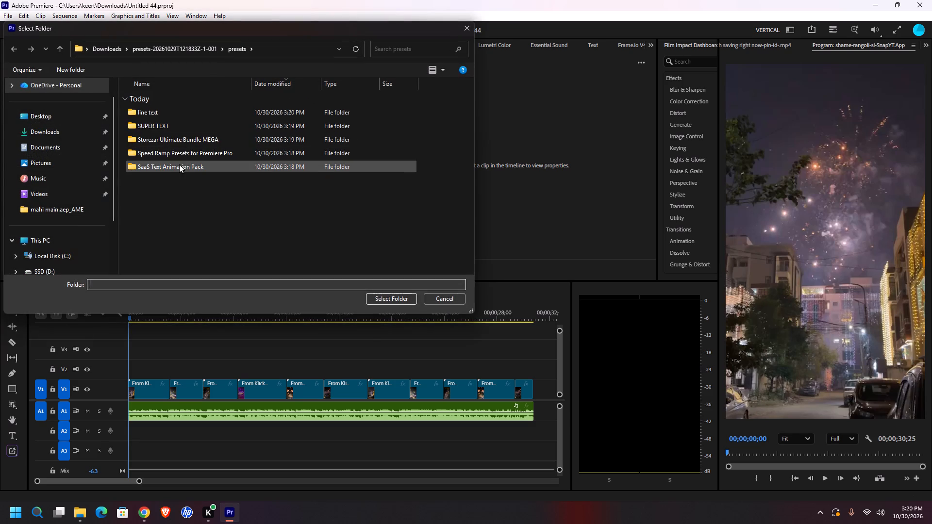
left_click(177, 166)
left_click(396, 297)
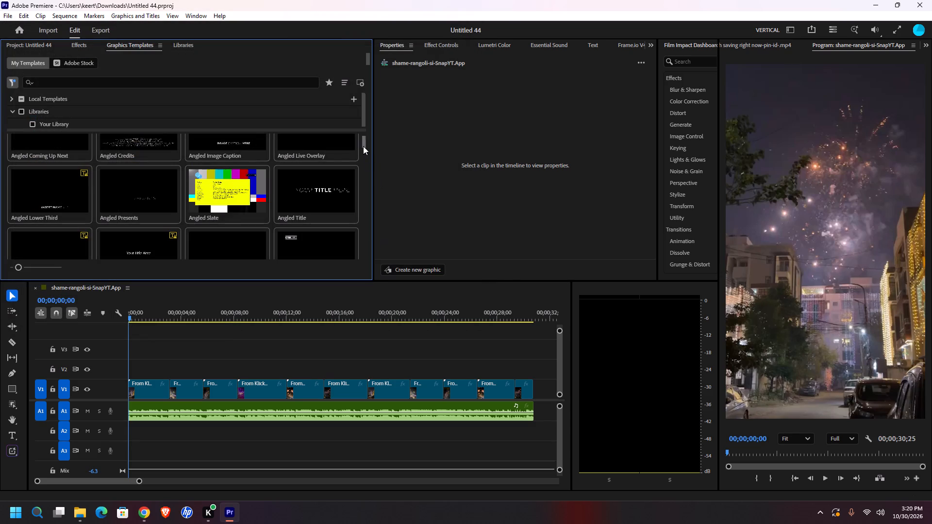
Install SaaS Pack Title 10.mogrt from the MOGRt folder of SaaS Text Animation Pack, overwriting the existing template.
left_click_drag(363, 143, 351, 260)
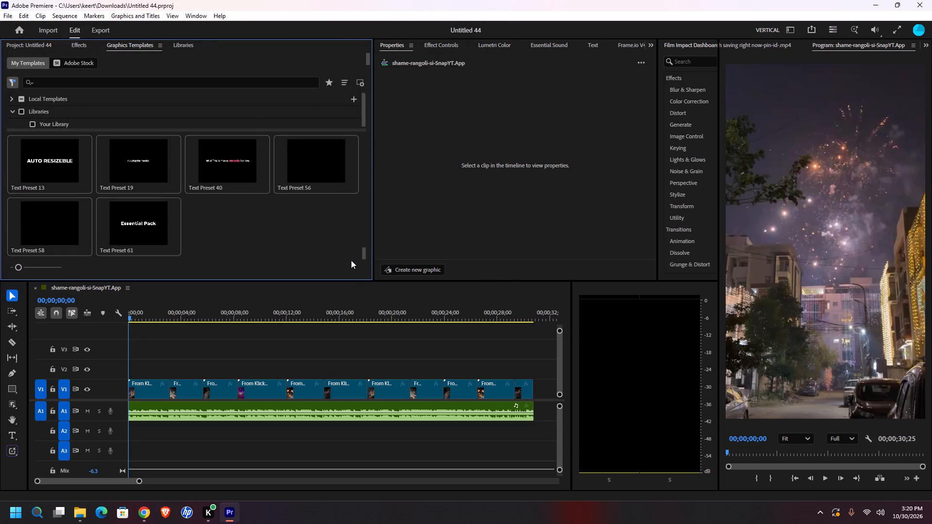
left_click_drag(351, 260, 351, 121)
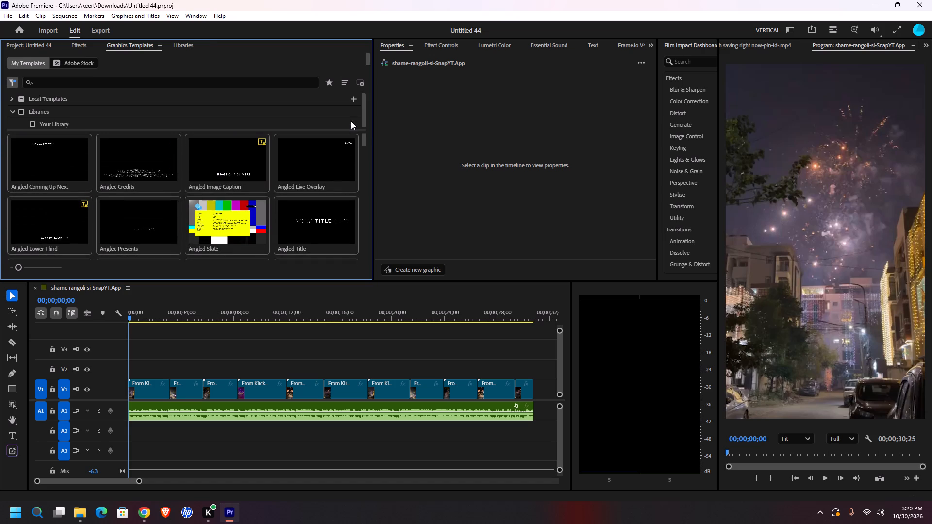
left_click(357, 84)
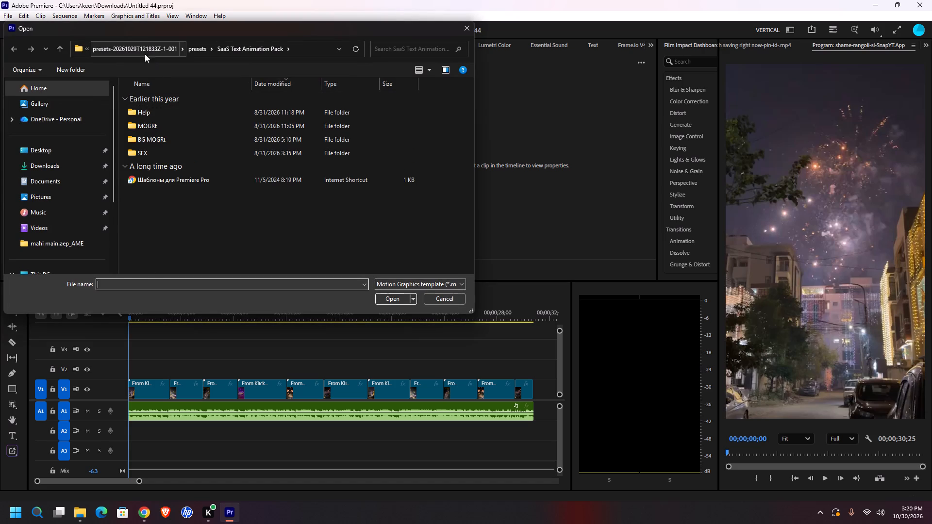
scroll(179, 48, "up", 4)
left_click(134, 47)
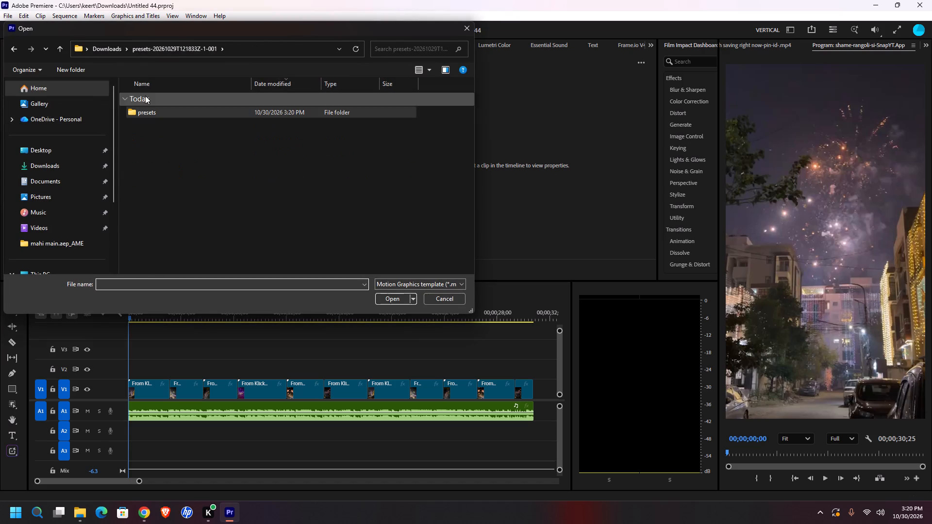
scroll(128, 48, "up", 1)
left_click(103, 48)
double_click(152, 121)
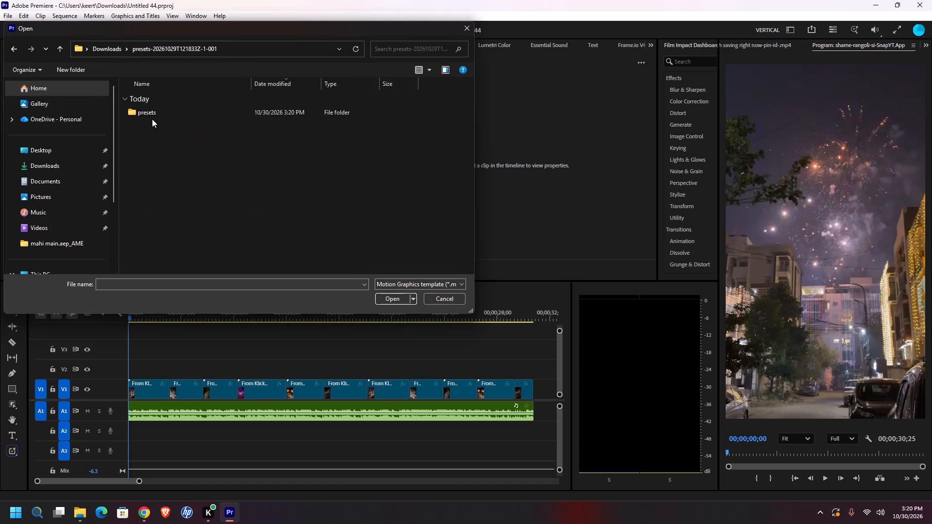
double_click(153, 110)
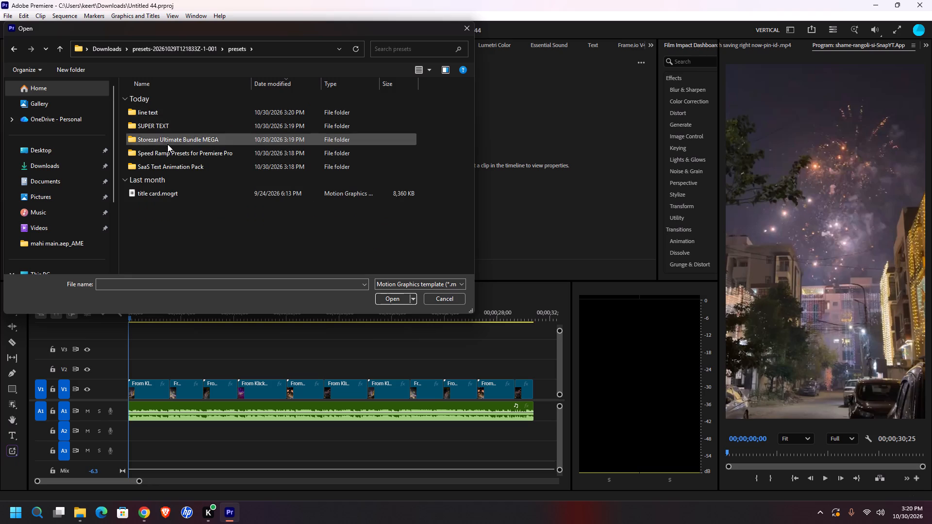
double_click(173, 168)
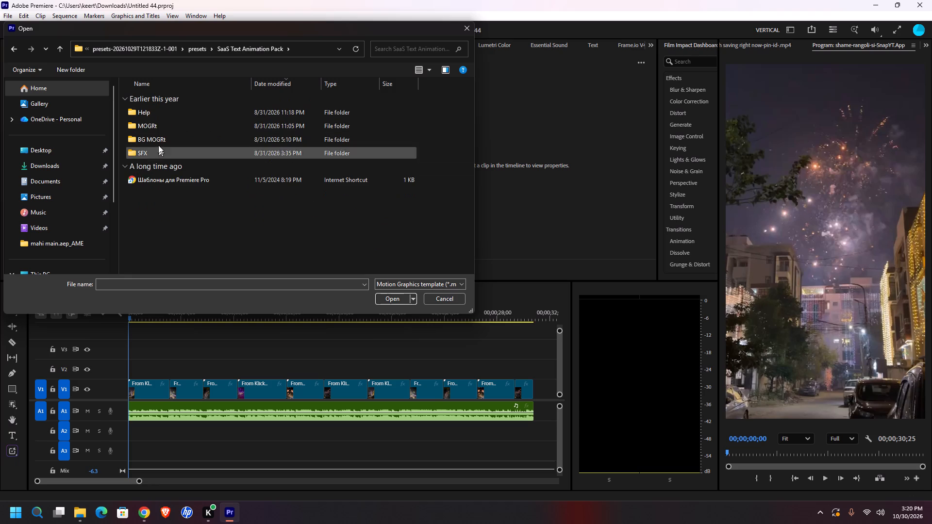
double_click(159, 124)
left_click(165, 112)
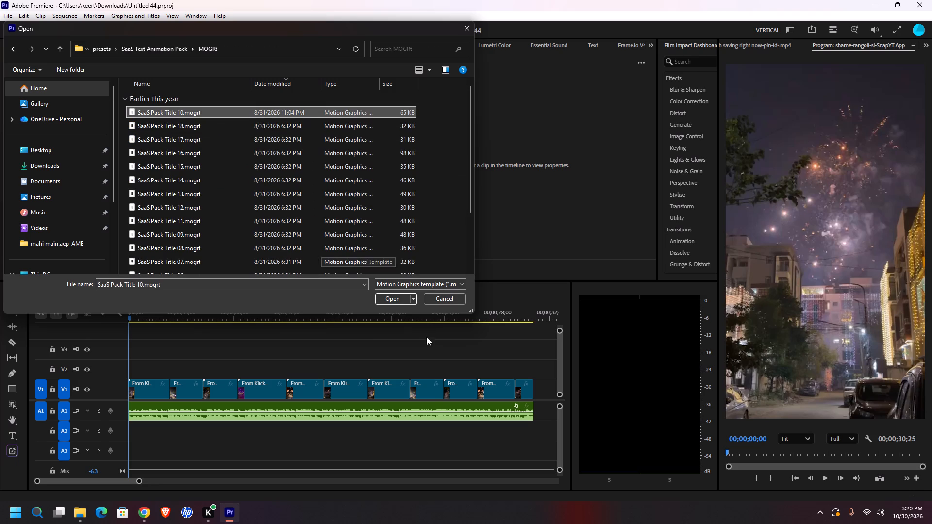
left_click(397, 299)
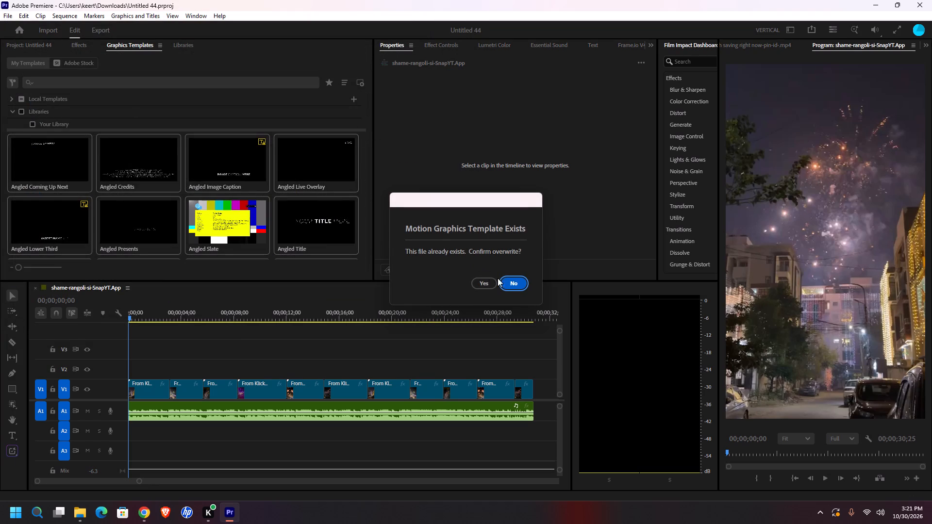
left_click(487, 286)
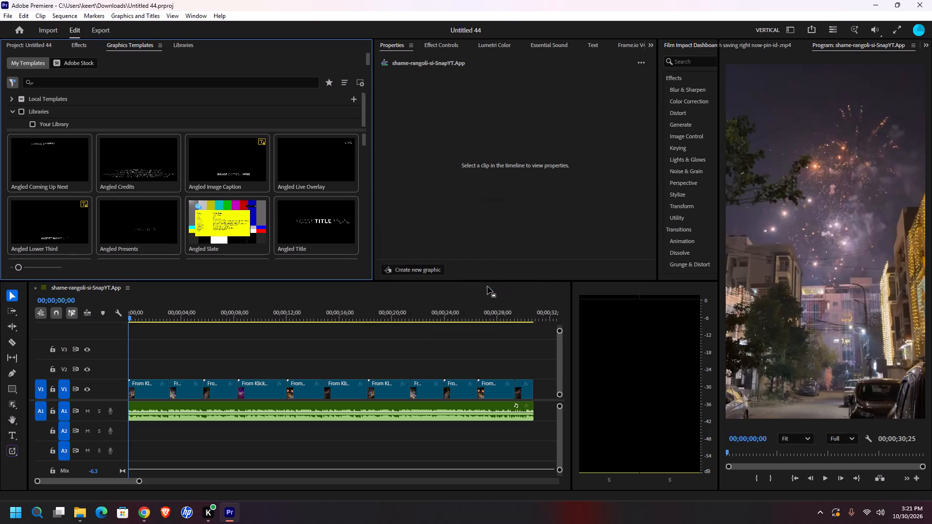
Install SaaS Pack Title 18.mogrt from the MOGRt folder, overwriting the existing template.
scroll(275, 204, "down", 6)
scroll(355, 191, "up", 4)
left_click_drag(363, 142, 366, 148)
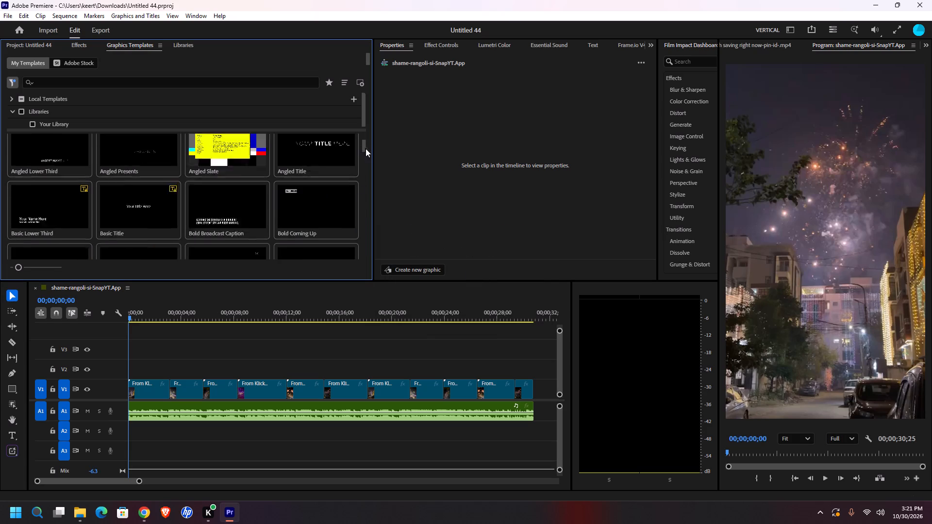
left_click_drag(366, 148, 358, 130)
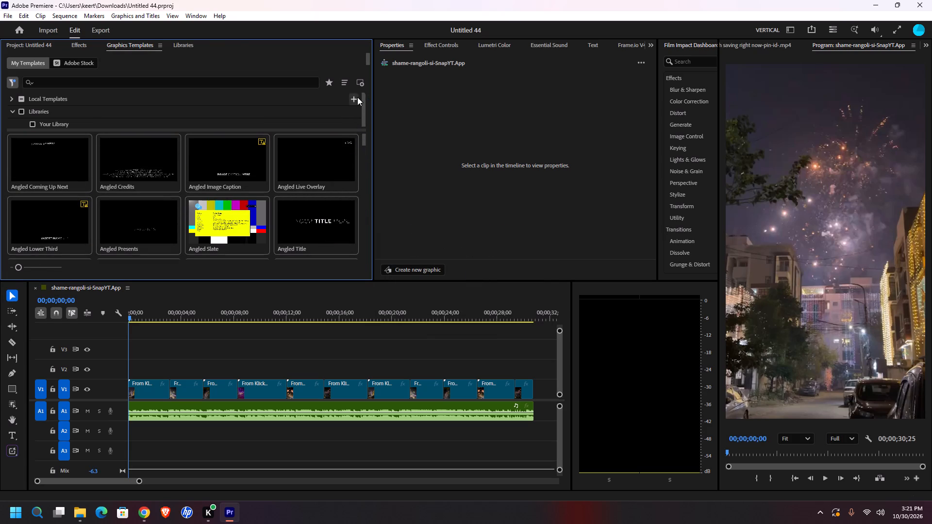
left_click(361, 82)
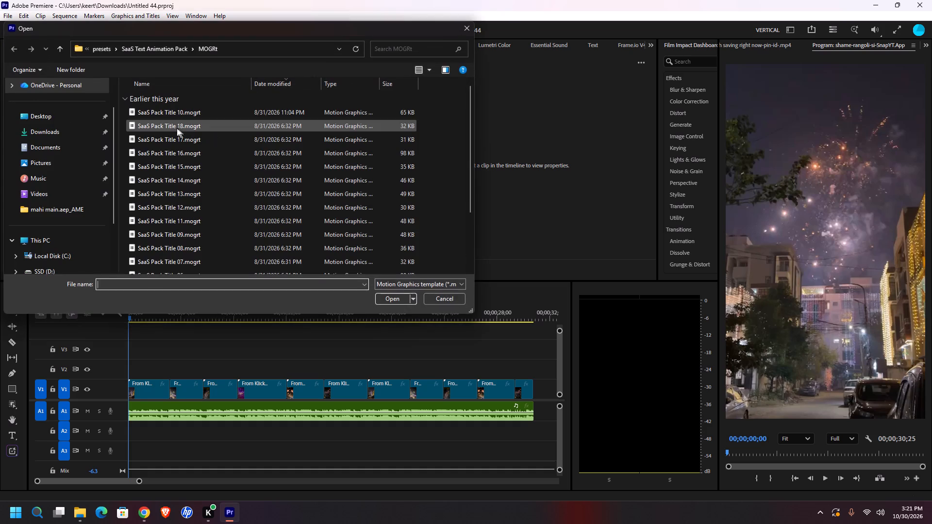
left_click(160, 120)
left_click(398, 297)
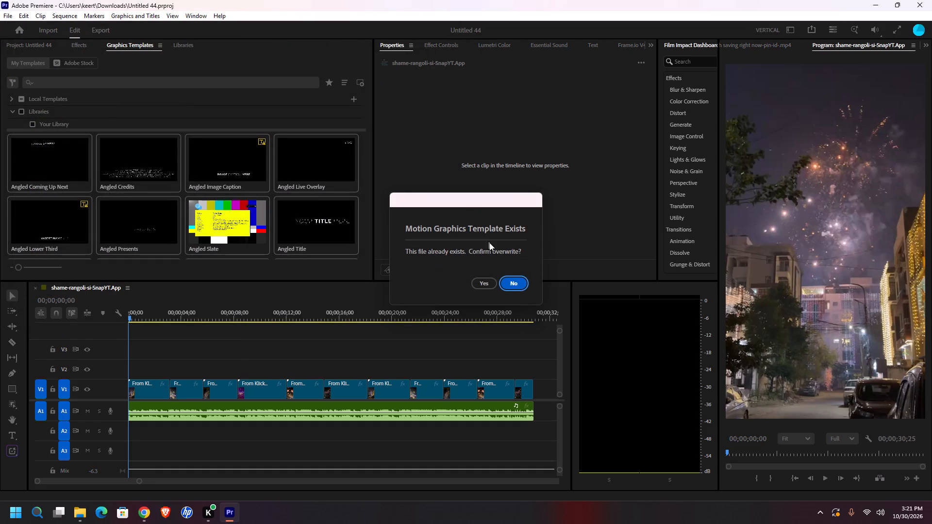
left_click(480, 284)
Install the Motion Graphics templates SaaS Pack Title 17.mogrt and SaaS Pack Title 16.mogrt from the MOGRt folder.
left_click(357, 82)
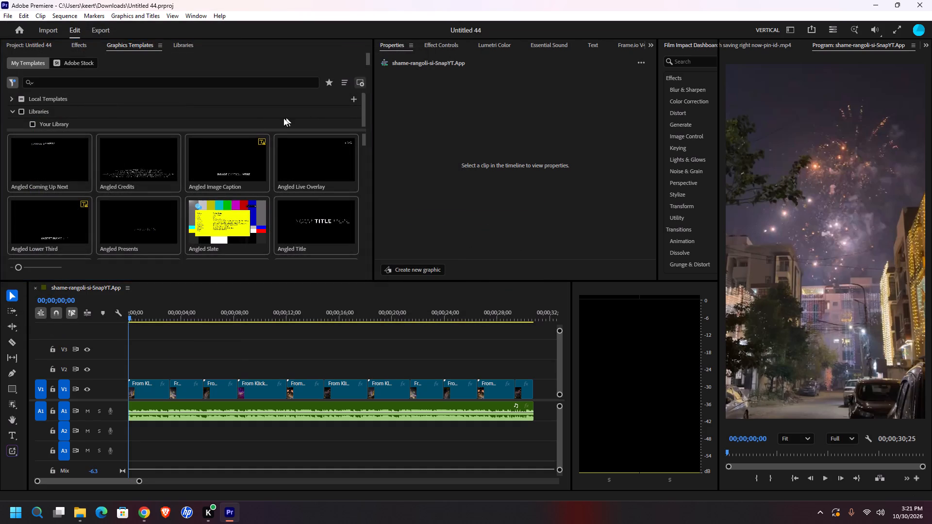
left_click(200, 143)
left_click(388, 298)
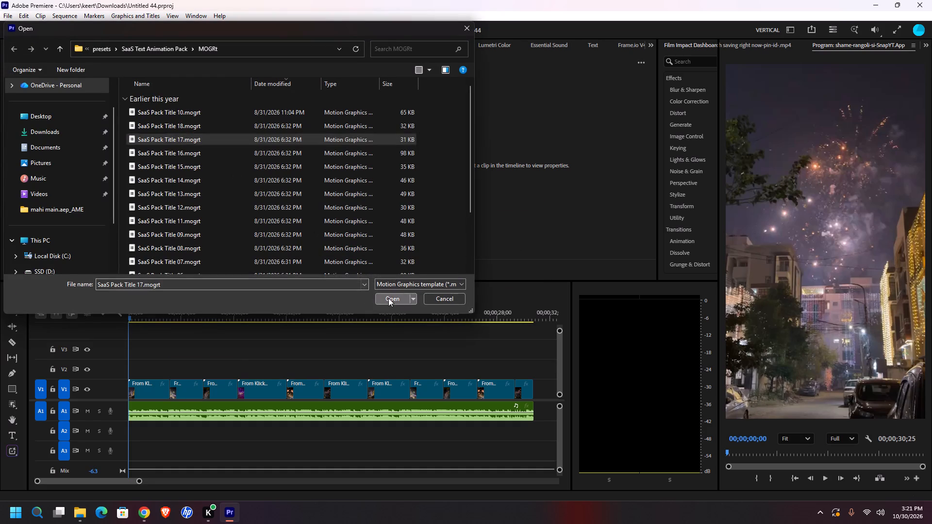
left_click(360, 83)
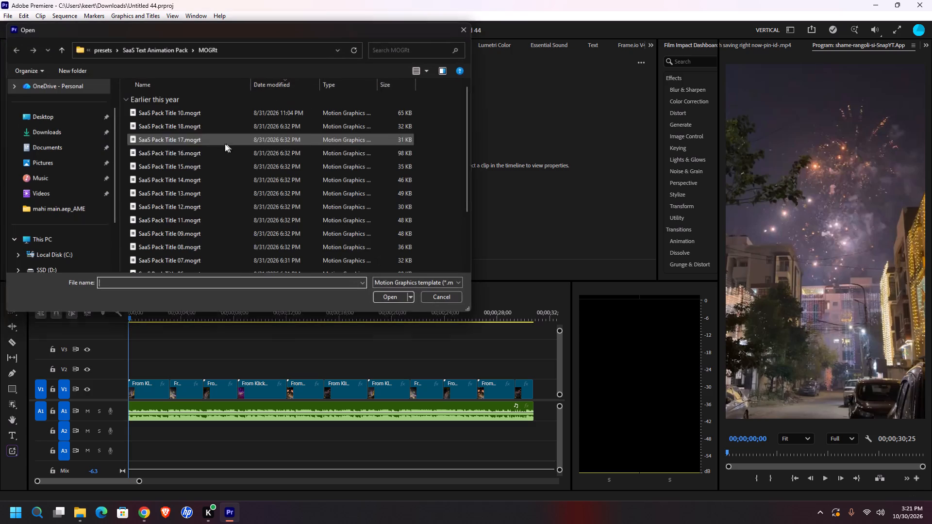
left_click(184, 154)
left_click(393, 300)
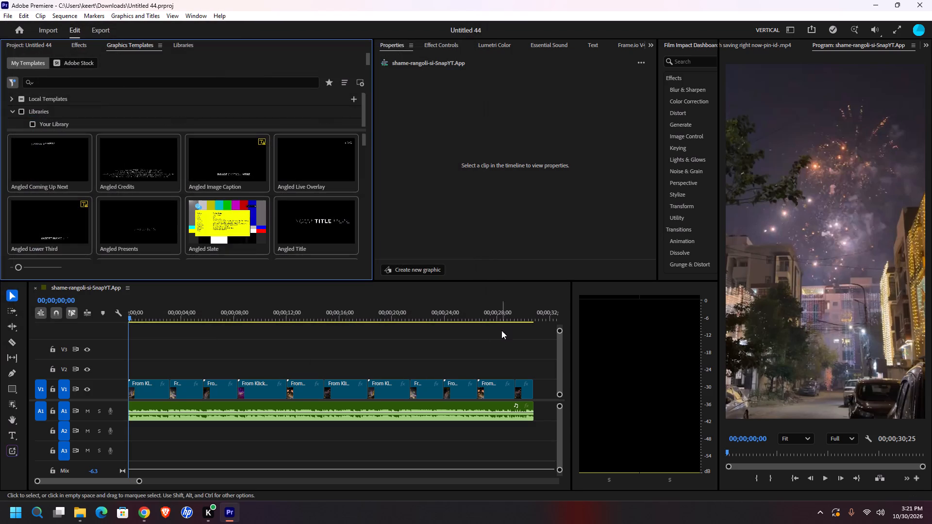
Install the Motion Graphics templates SaaS Pack Title 15.mogrt and SaaS Pack Title 14.mogrt from the MOGRt folder.
left_click(361, 83)
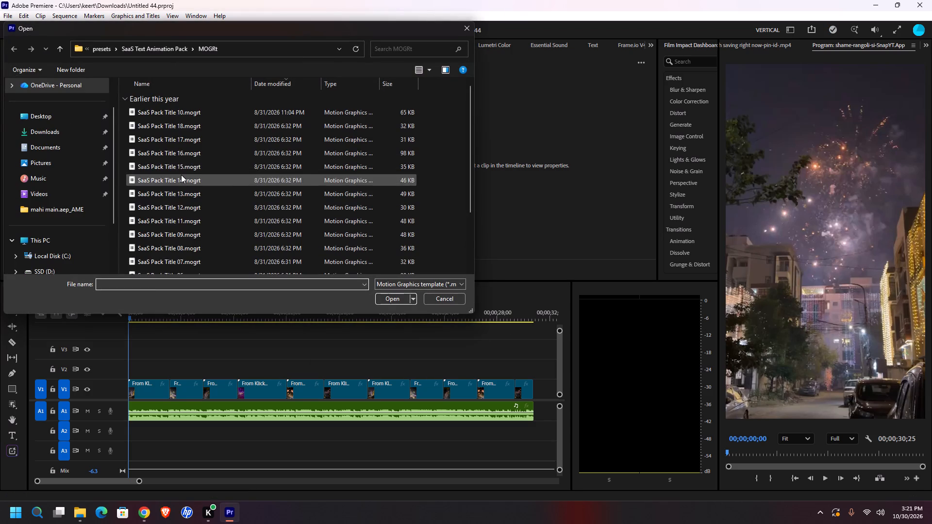
left_click(182, 169)
left_click(398, 298)
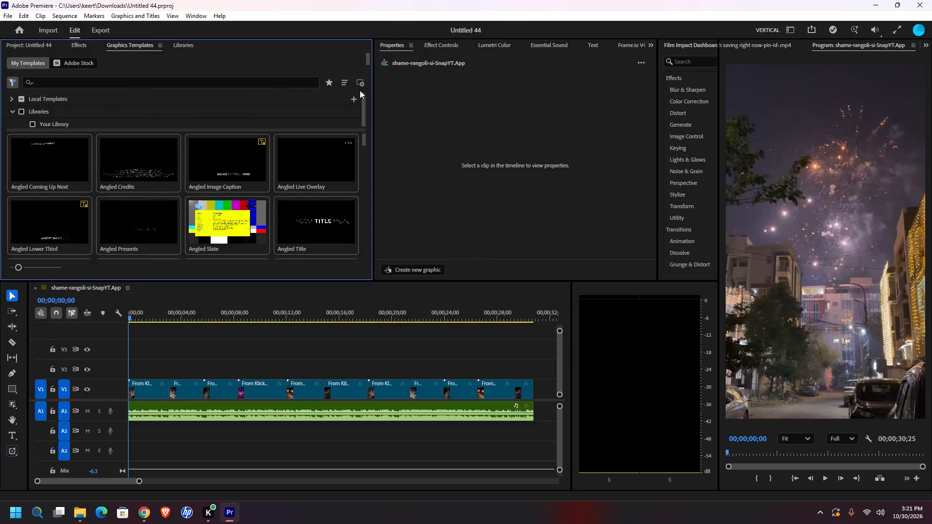
left_click(360, 86)
left_click(181, 181)
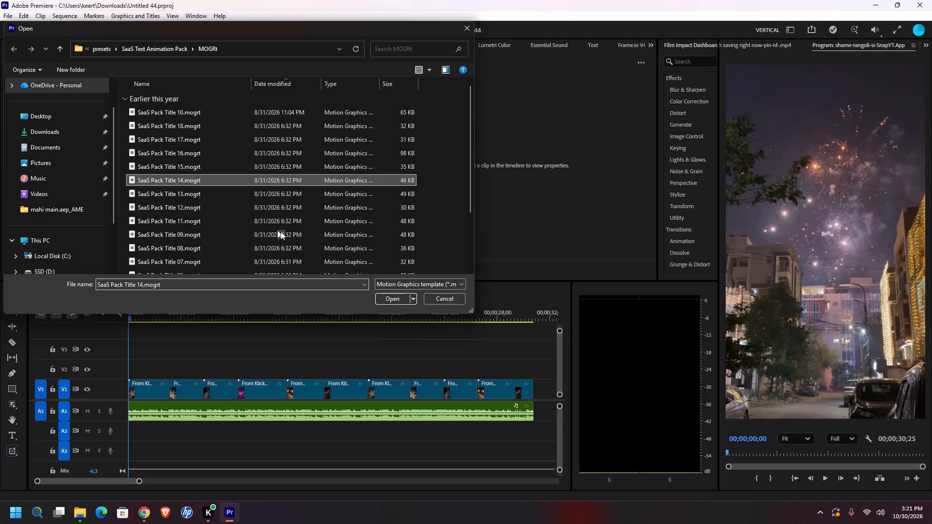
left_click(386, 298)
Install the Motion Graphics templates SaaS Pack Title 12.mogrt and SaaS Pack Title 13.mogrt from the MOGRt folder.
left_click(359, 86)
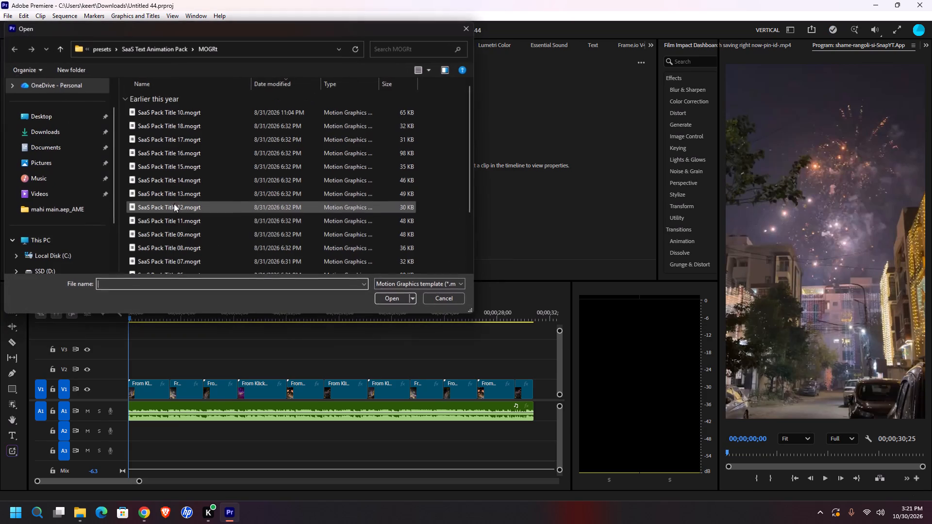
left_click(168, 210)
left_click(388, 299)
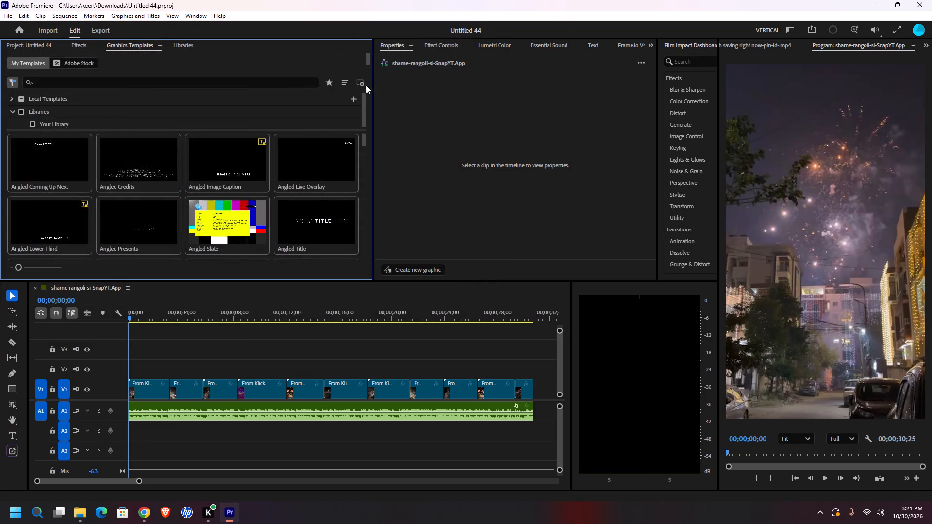
left_click(362, 81)
left_click(169, 194)
left_click(402, 302)
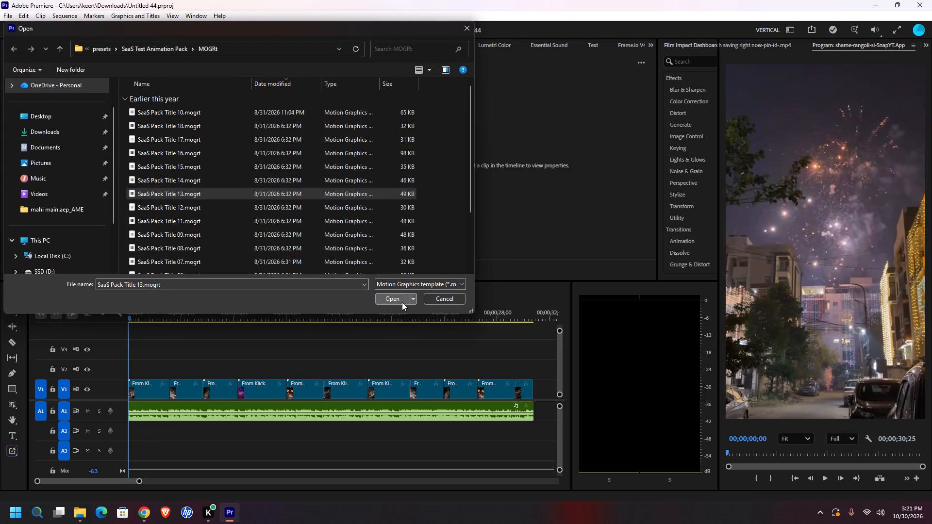
Install the Motion Graphics template SaaS Pack Title 11.mogrt from the MOGRt folder.
left_click(360, 84)
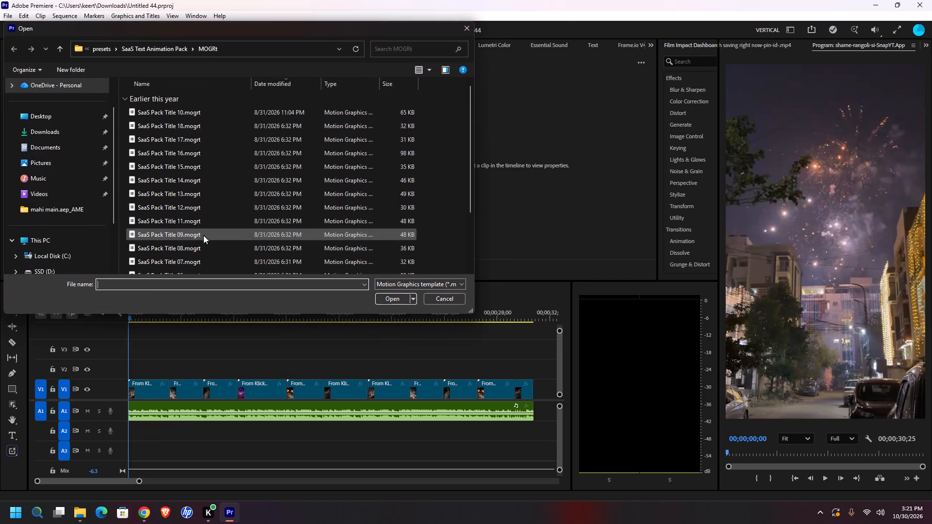
left_click(187, 221)
left_click(387, 301)
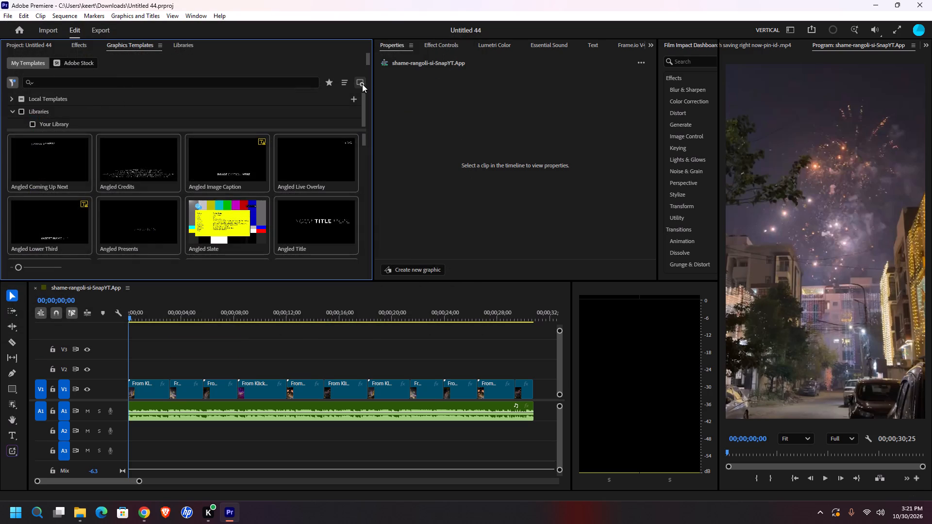
Install the Motion Graphics template SaaS Pack Title 11.mogrt again from the MOGRt folder, overwriting the existing copy.
left_click(362, 84)
scroll(224, 200, "down", 1)
left_click(189, 186)
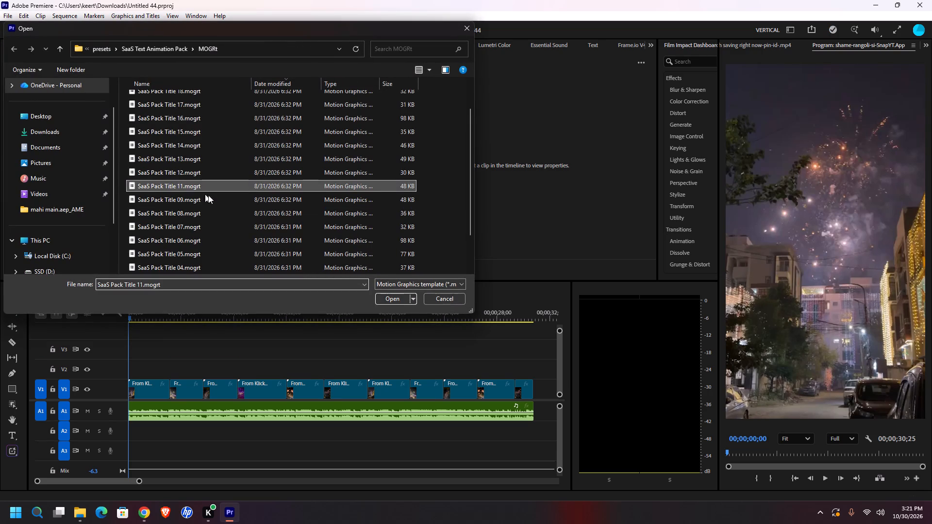
left_click(392, 299)
left_click(485, 285)
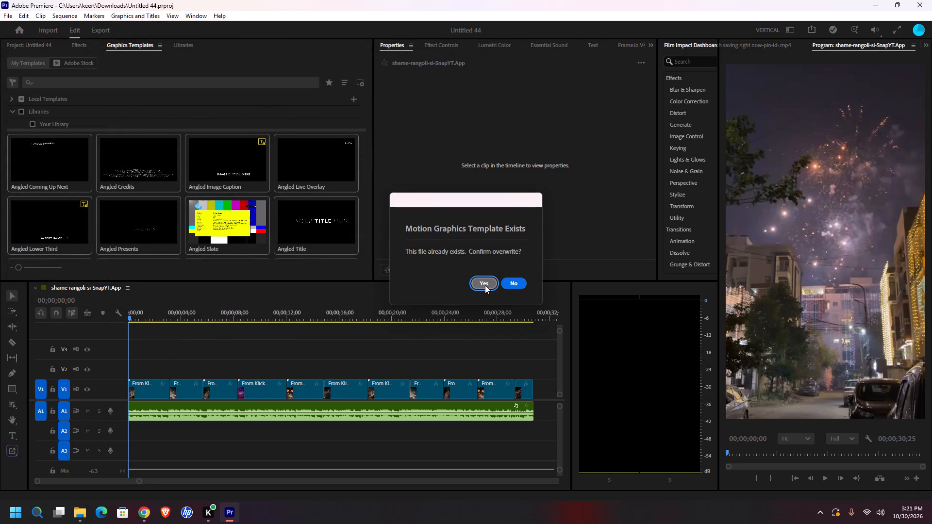
Look through the installed Graphics Templates for the newly added text presets.
scroll(262, 205, "up", 10)
scroll(319, 195, "down", 13)
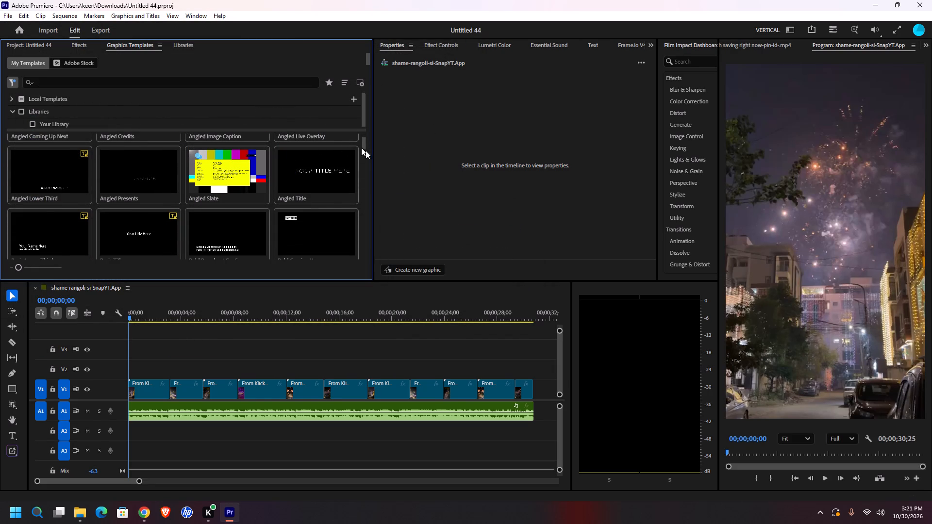
left_click_drag(366, 144, 360, 182)
left_click_drag(365, 143, 365, 166)
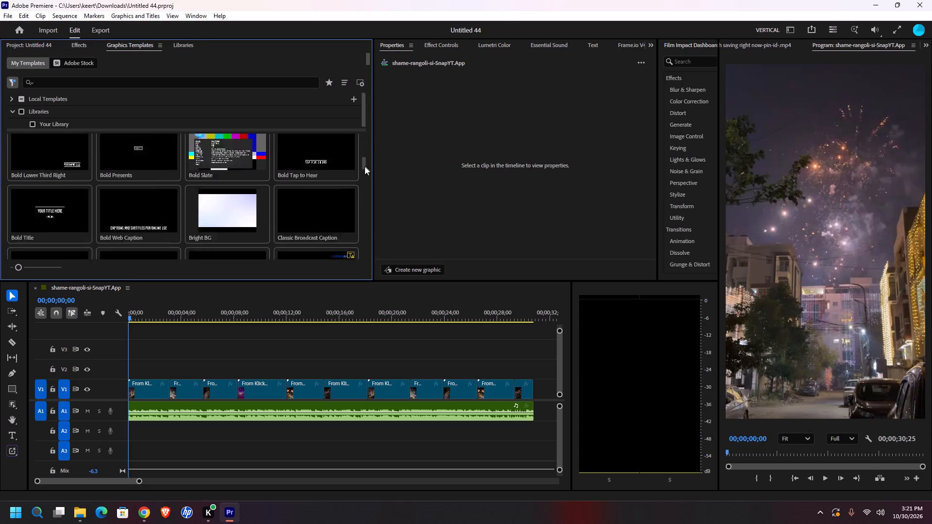
left_click_drag(365, 166, 355, 258)
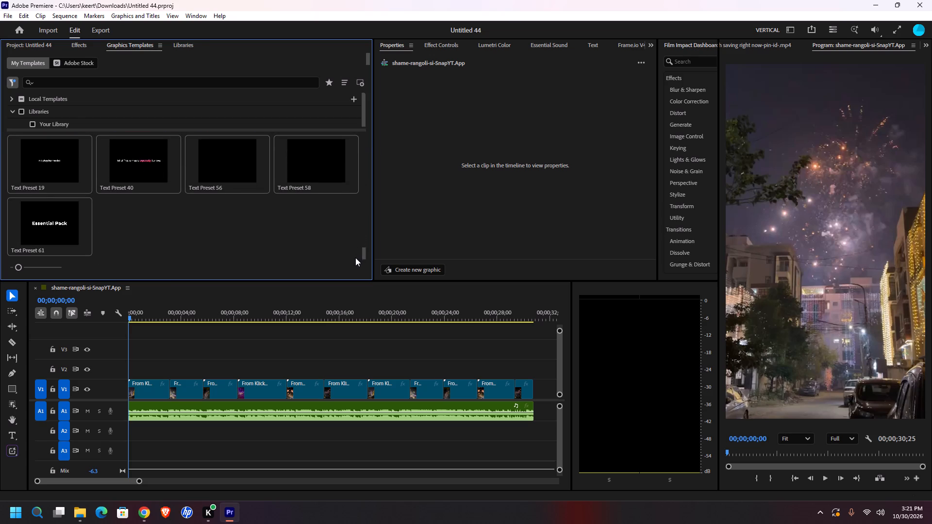
left_click_drag(355, 258, 351, 248)
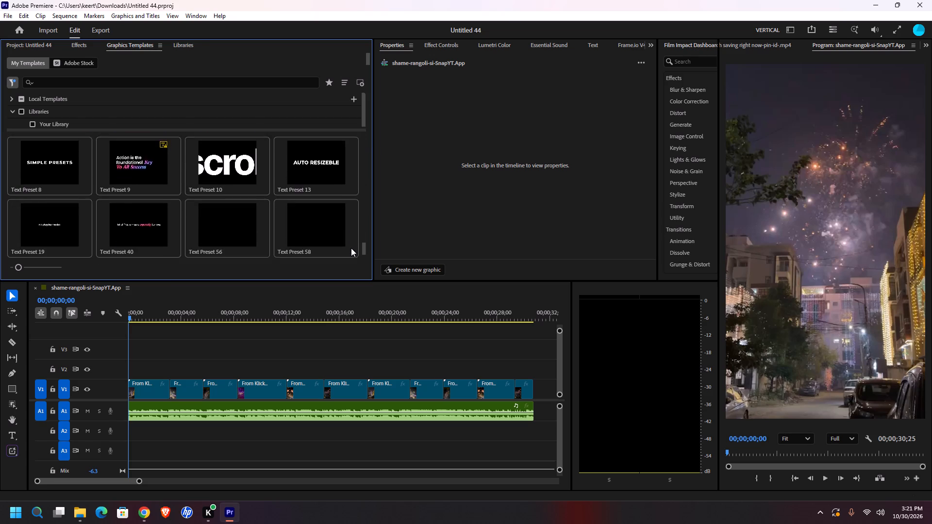
left_click_drag(351, 248, 347, 206)
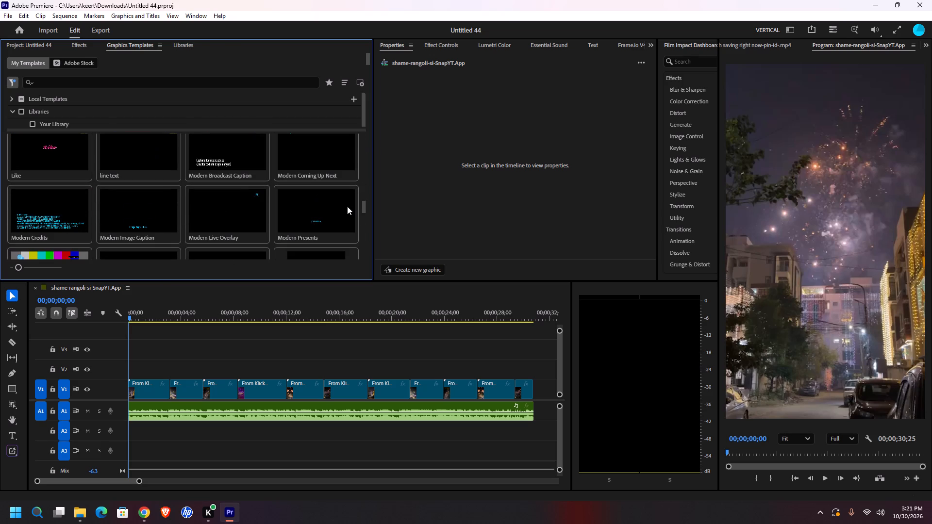
left_click_drag(347, 206, 350, 148)
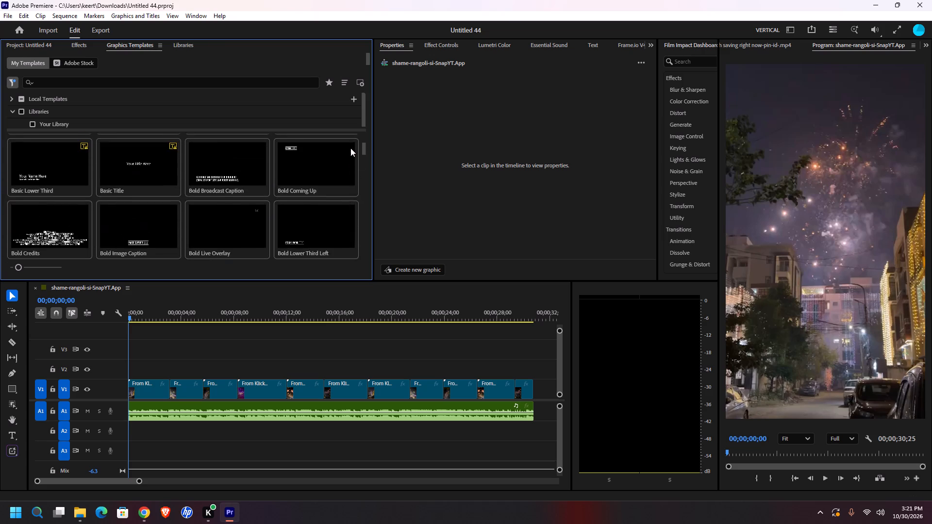
left_click_drag(350, 148, 347, 243)
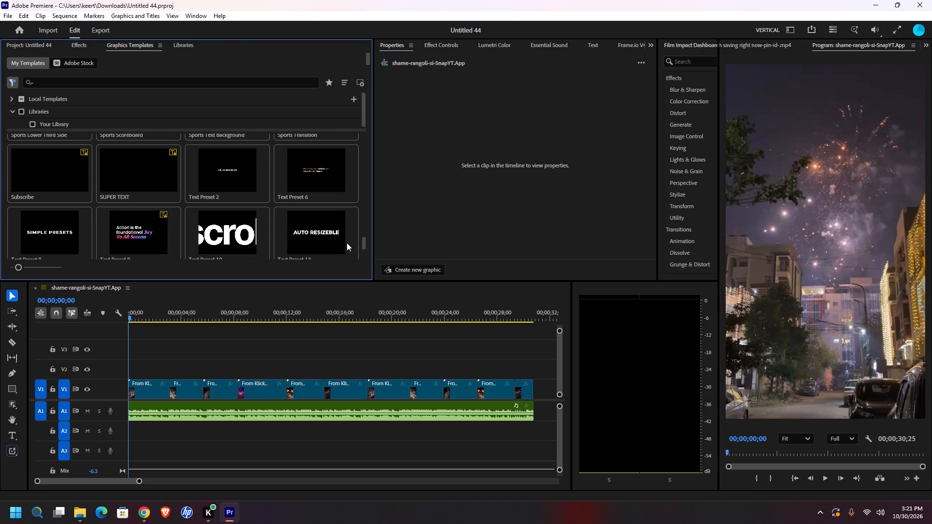
left_click_drag(347, 243, 346, 246)
scroll(209, 199, "down", 3)
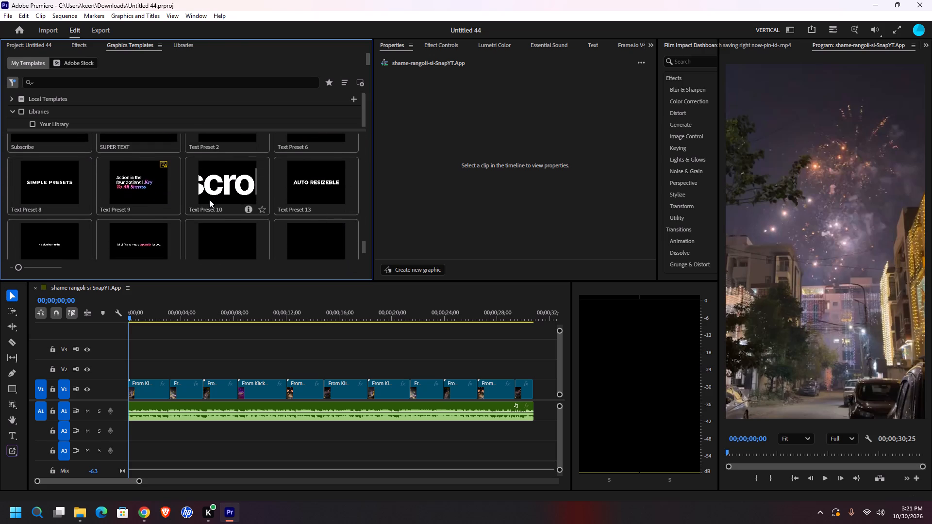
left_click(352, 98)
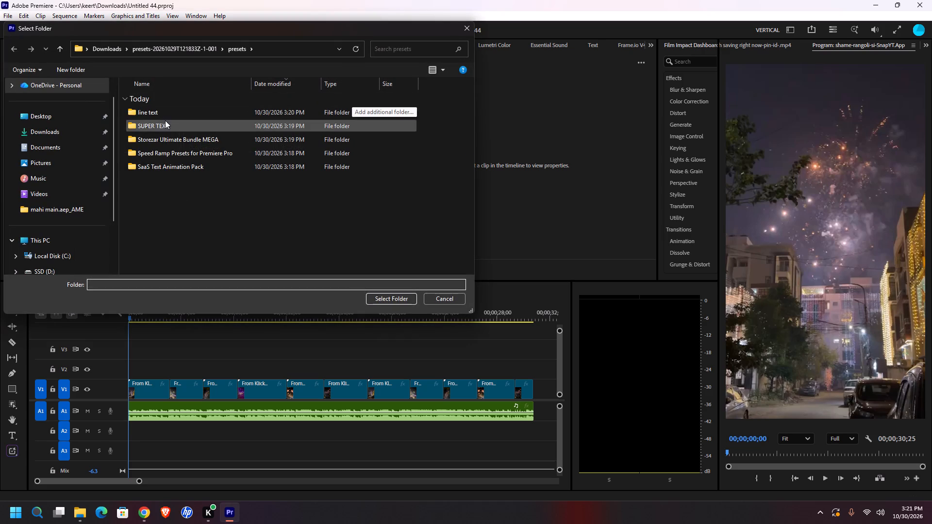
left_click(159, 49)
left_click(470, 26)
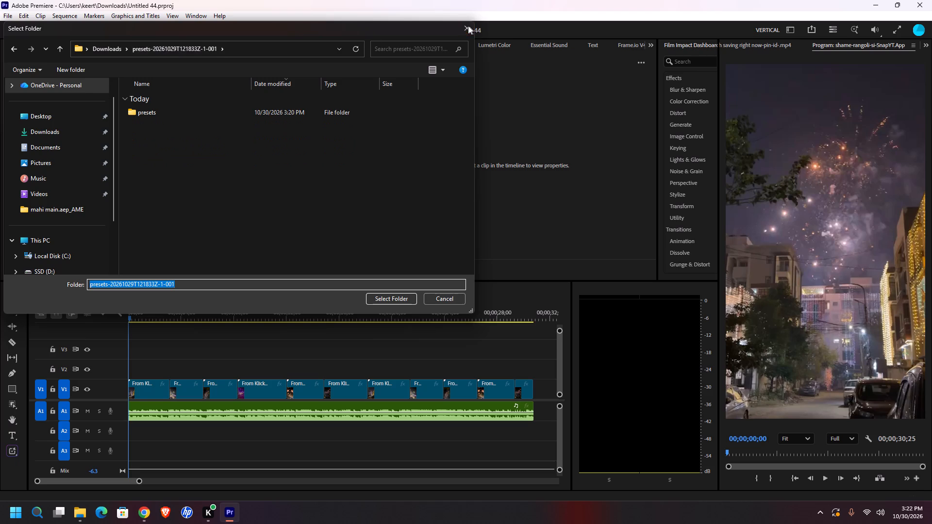
Check the SaaS Text Animation Pack, its BG MOGRt subfolder and the Speed Ramp Presets folder for installable templates.
left_click(363, 82)
left_click(174, 49)
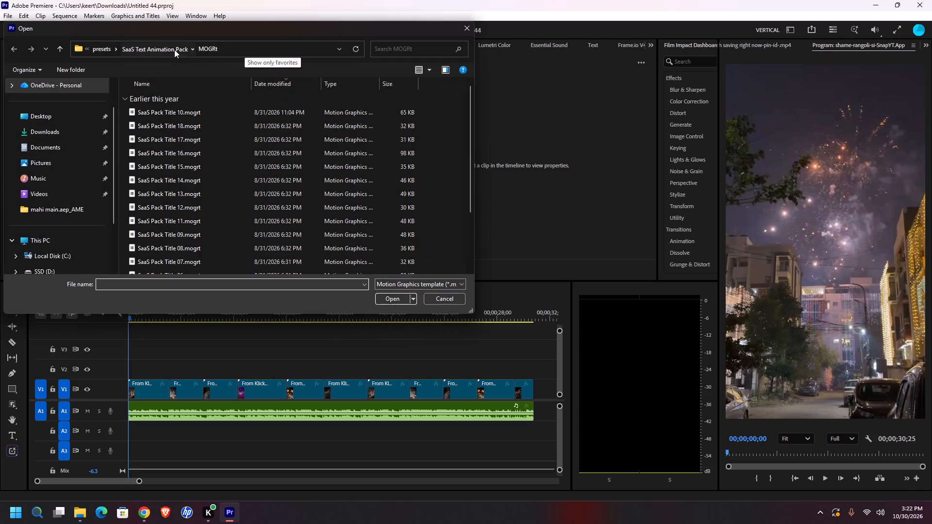
double_click(155, 142)
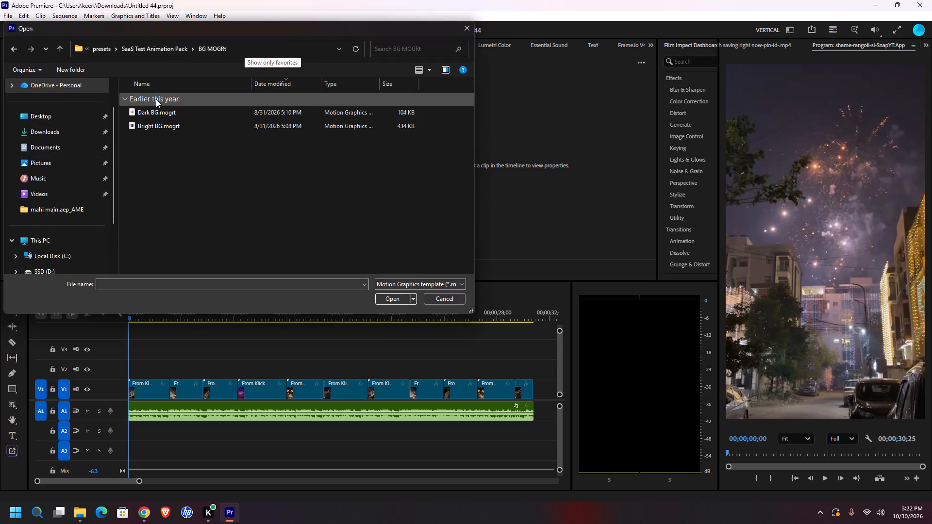
left_click(150, 50)
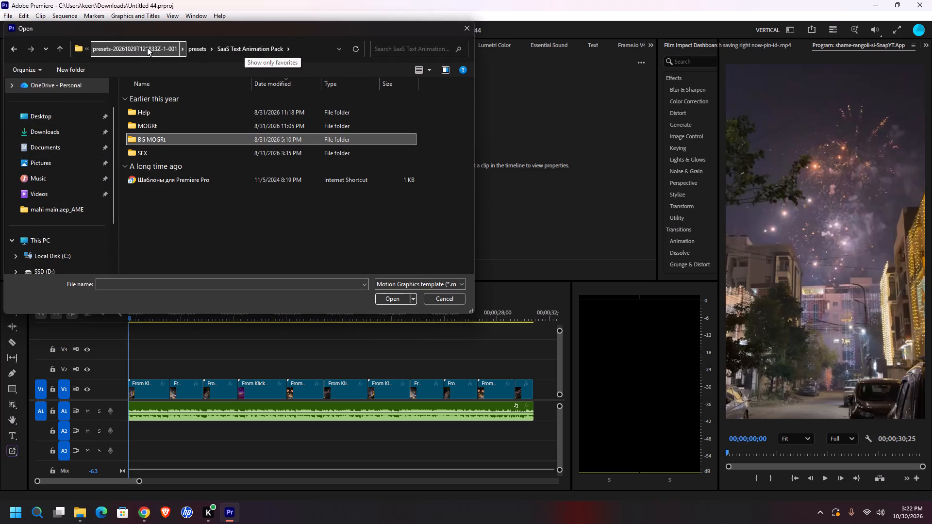
left_click(149, 47)
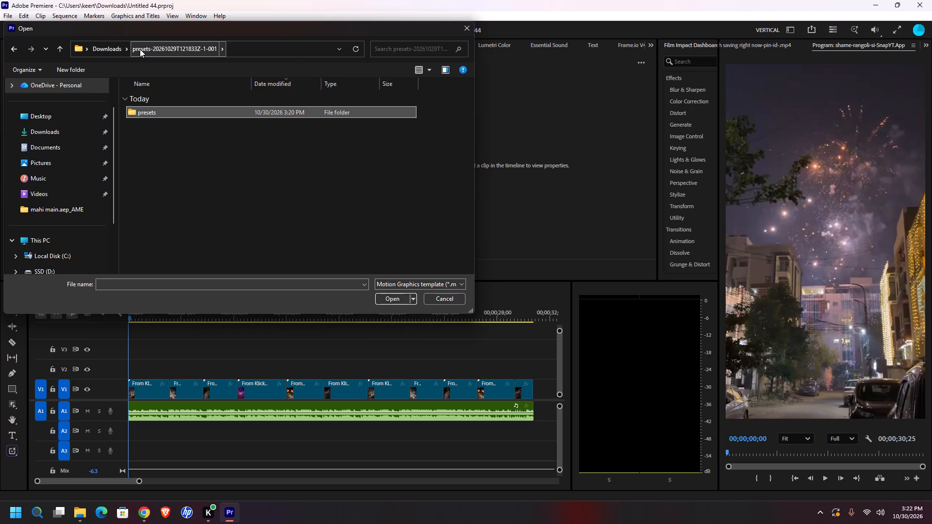
double_click(177, 110)
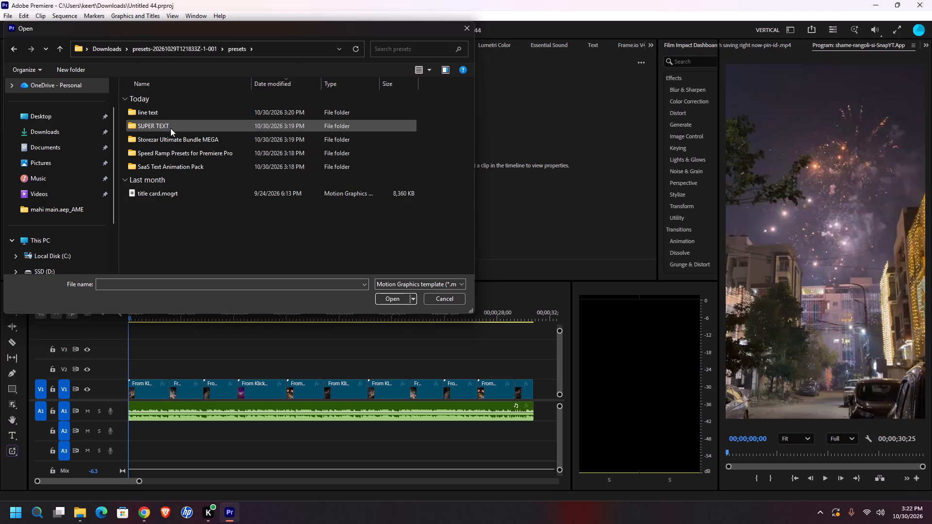
double_click(172, 164)
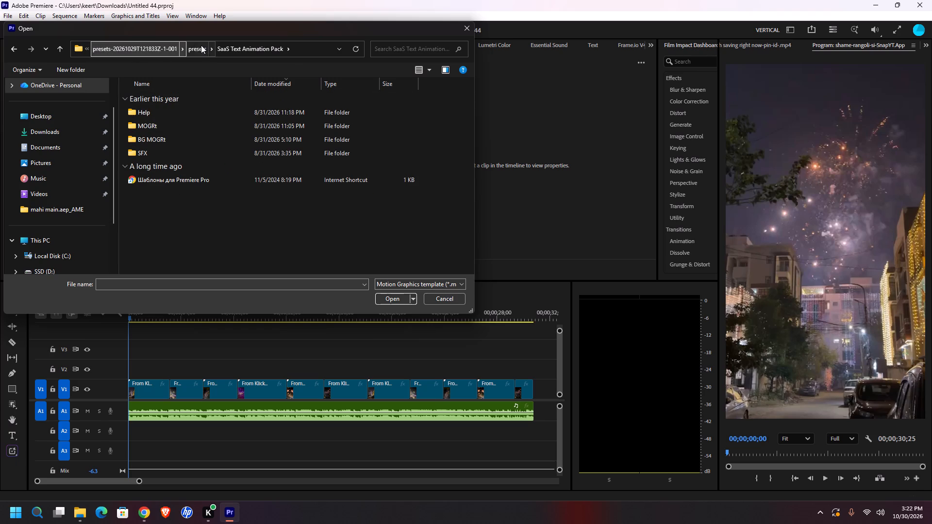
left_click(201, 48)
double_click(179, 153)
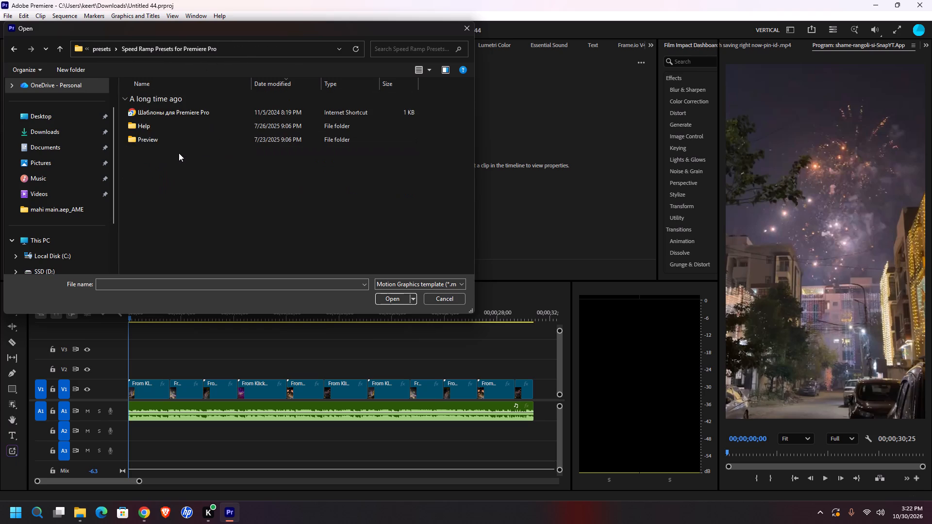
left_click(167, 49)
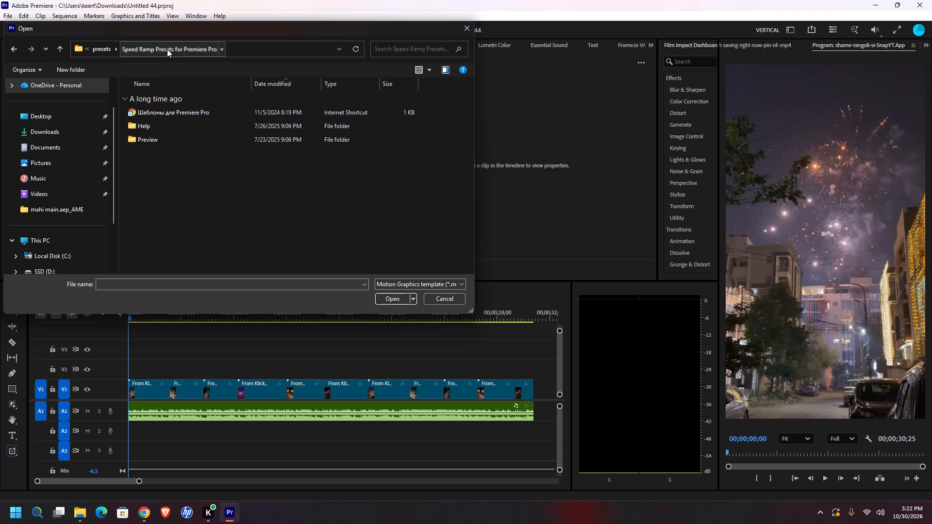
left_click(99, 49)
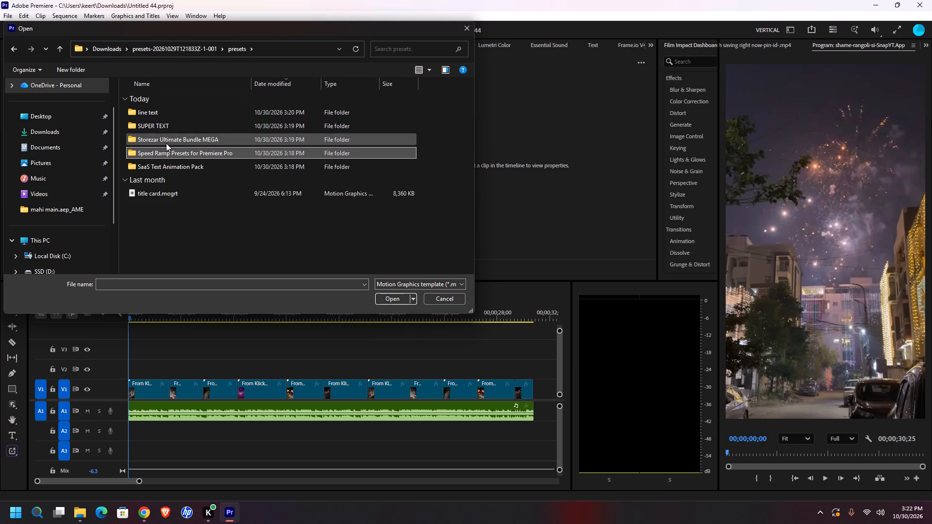
Check the Storezar Ultimate Bundle MEGA, line text and SUPER TEXT folders for installable templates, and leave without installing.
double_click(166, 141)
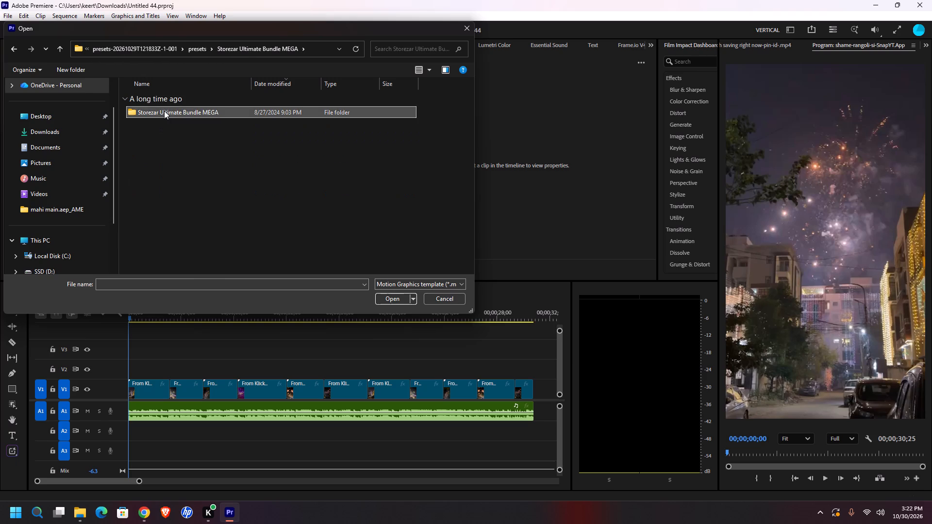
double_click(164, 111)
left_click(168, 45)
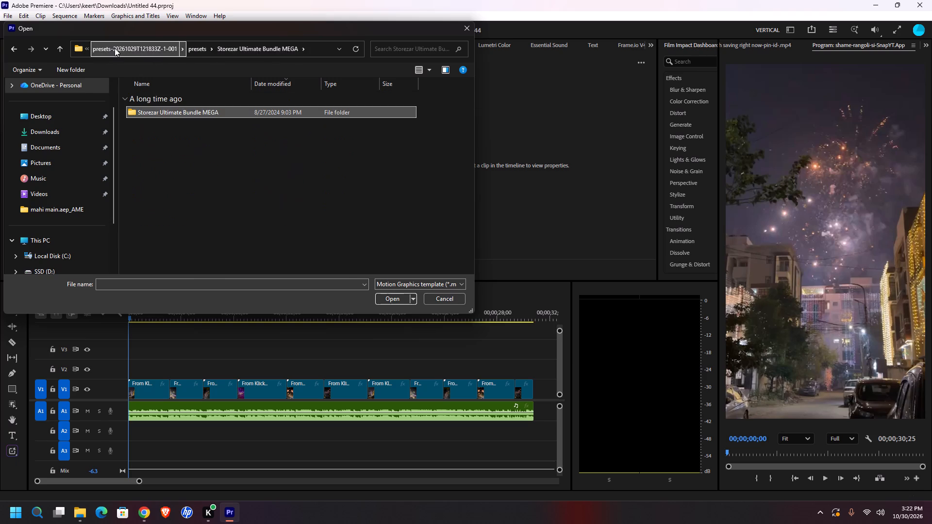
left_click(115, 48)
double_click(163, 109)
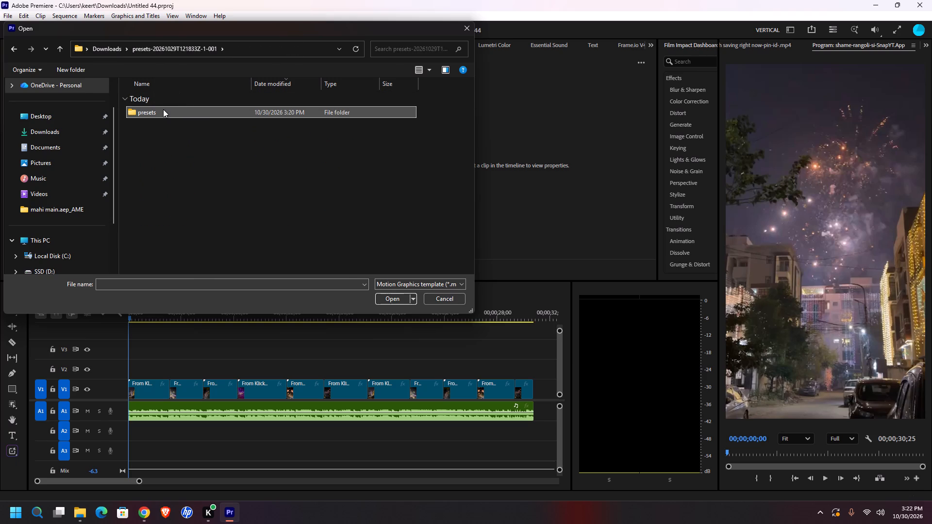
double_click(161, 106)
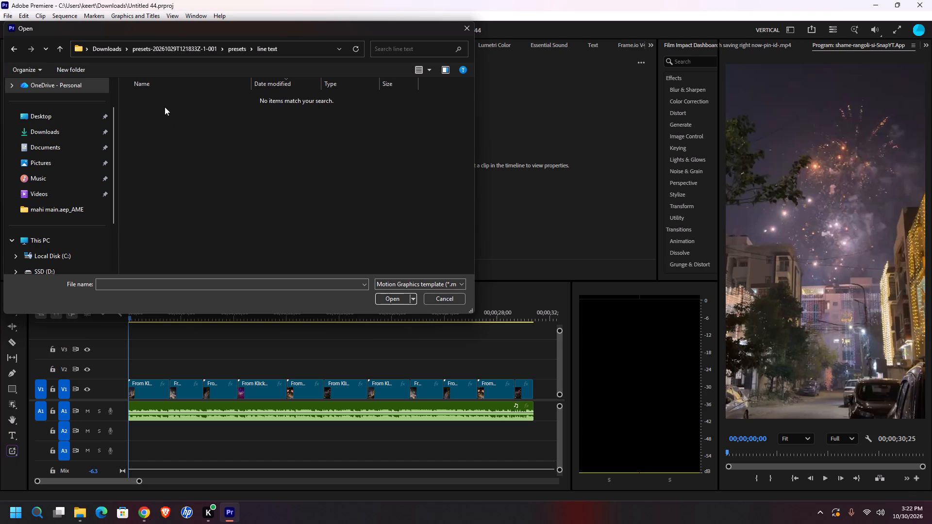
left_click(240, 46)
double_click(165, 125)
left_click(233, 48)
left_click(470, 25)
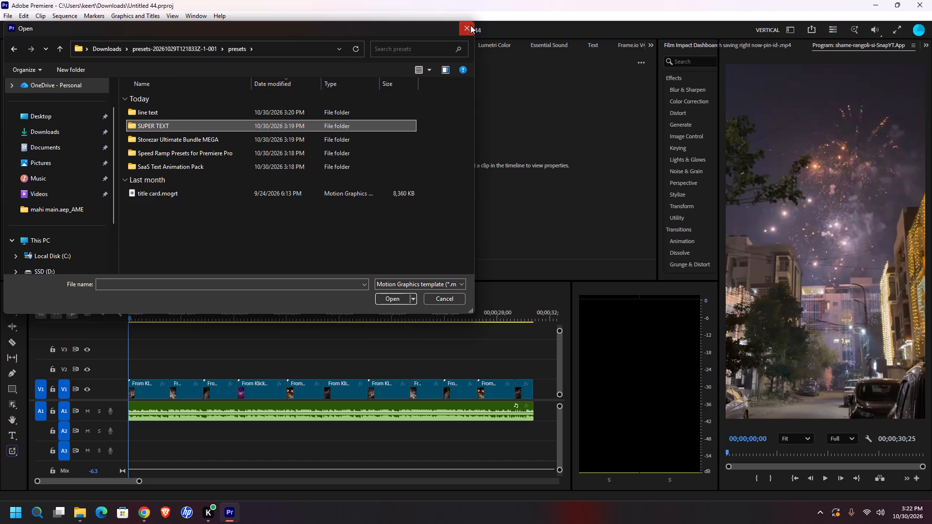
Add the line text and SUPER TEXT folders from presets as additional local template folders.
left_click(354, 98)
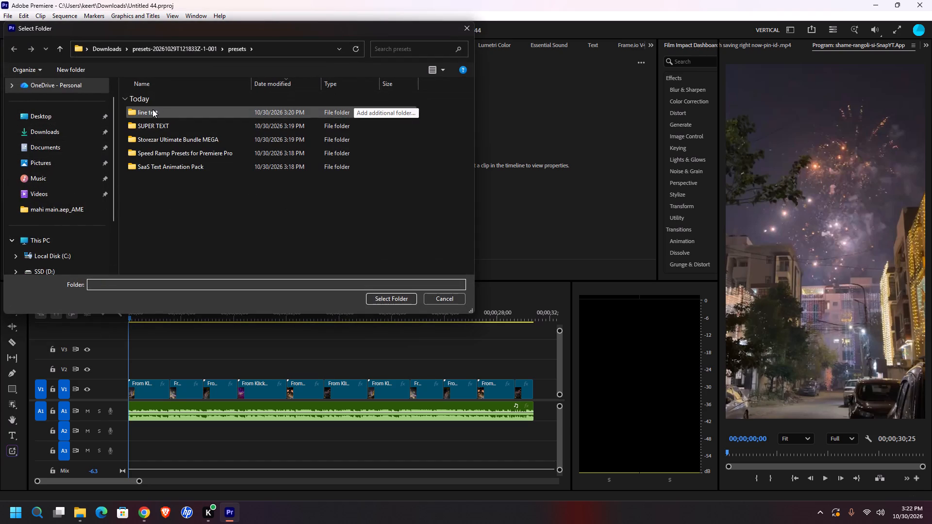
left_click(152, 109)
left_click(400, 300)
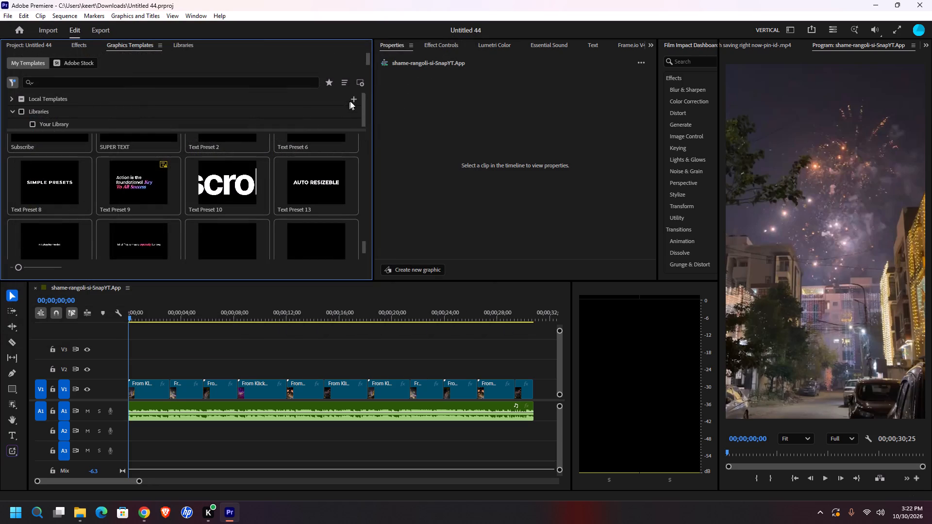
left_click(350, 101)
left_click(200, 122)
left_click(394, 298)
Place the SaaS Pack Title 16 template on track V2 at the start of the sequence.
scroll(318, 202, "down", 10)
left_click_drag(363, 247, 345, 190)
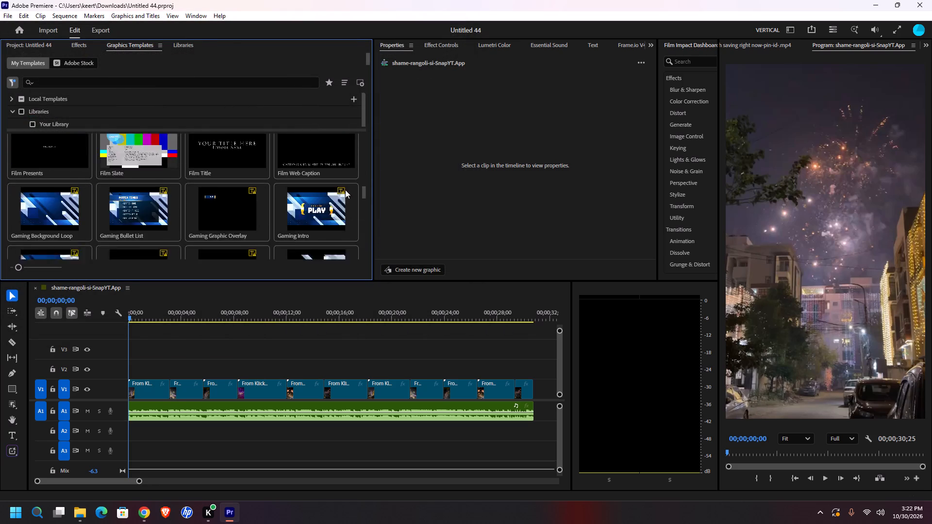
left_click_drag(345, 190, 349, 212)
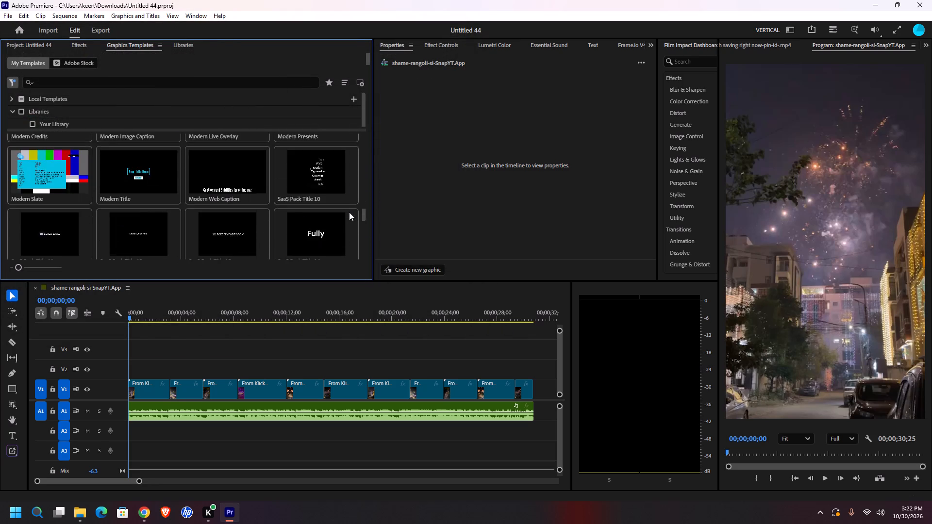
left_click_drag(349, 212, 347, 219)
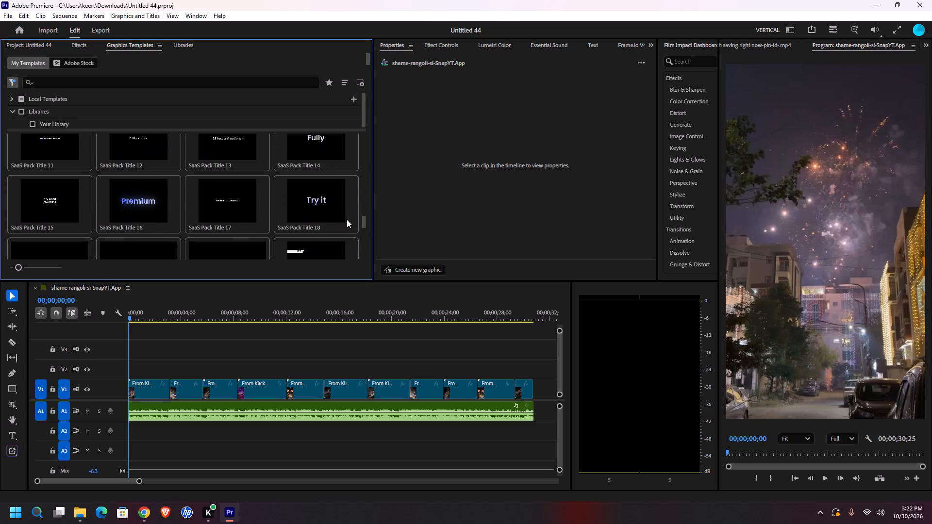
left_click_drag(347, 219, 347, 221)
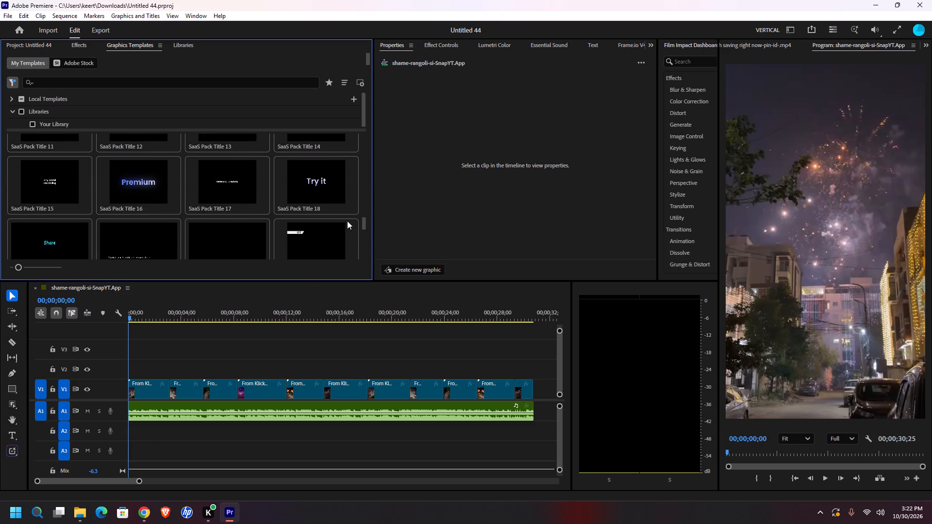
left_click_drag(347, 221, 347, 222)
left_click_drag(130, 176, 133, 367)
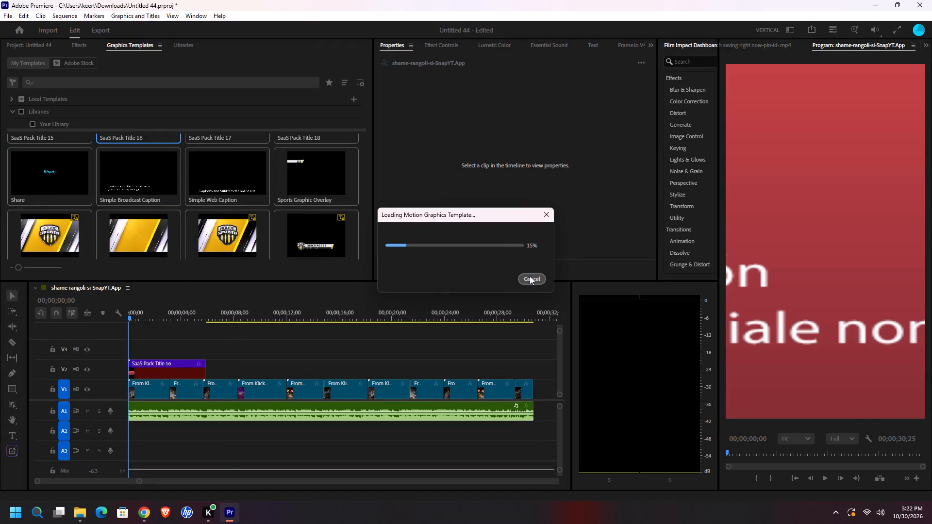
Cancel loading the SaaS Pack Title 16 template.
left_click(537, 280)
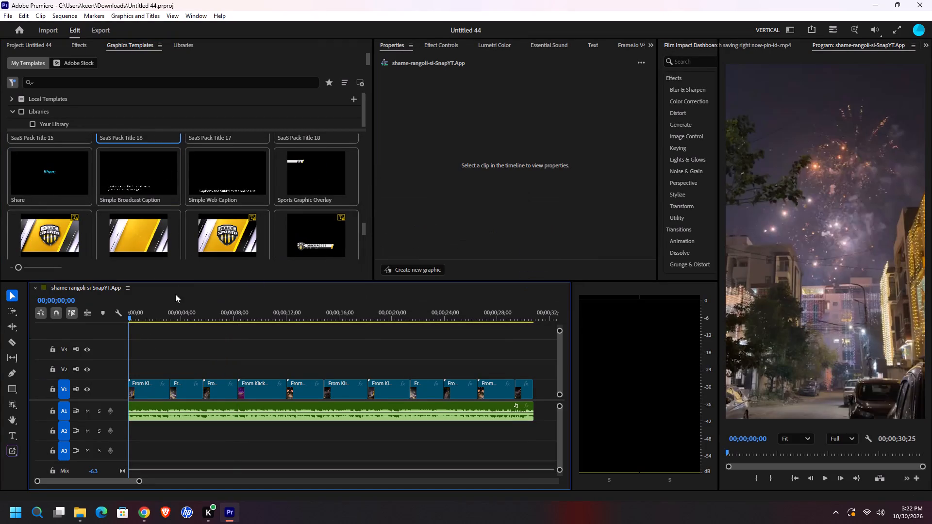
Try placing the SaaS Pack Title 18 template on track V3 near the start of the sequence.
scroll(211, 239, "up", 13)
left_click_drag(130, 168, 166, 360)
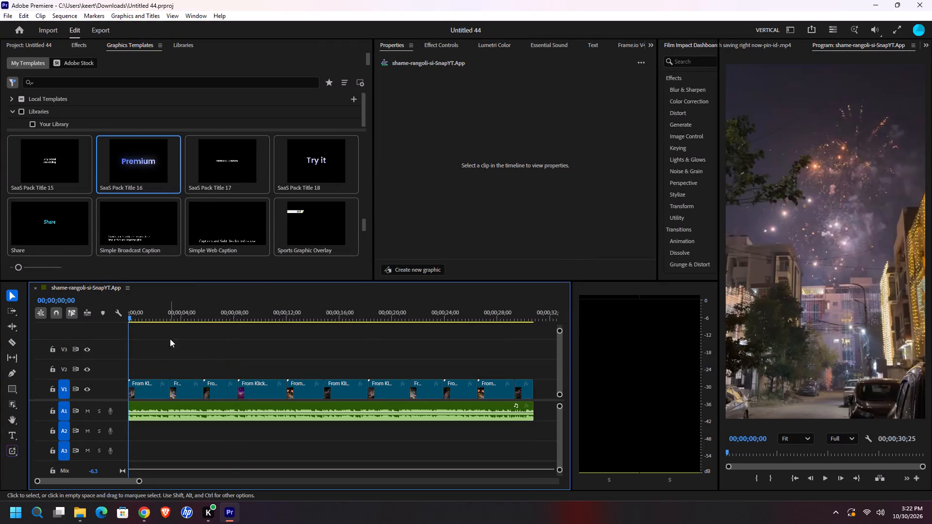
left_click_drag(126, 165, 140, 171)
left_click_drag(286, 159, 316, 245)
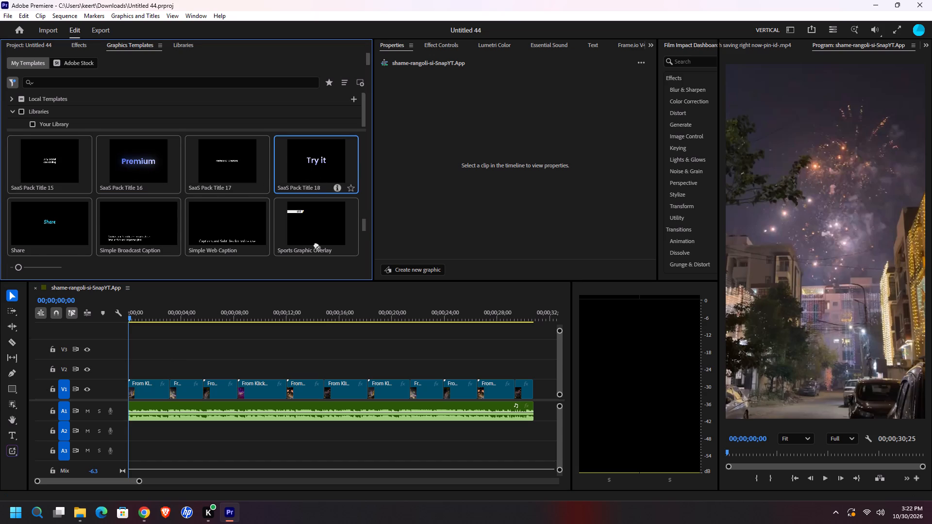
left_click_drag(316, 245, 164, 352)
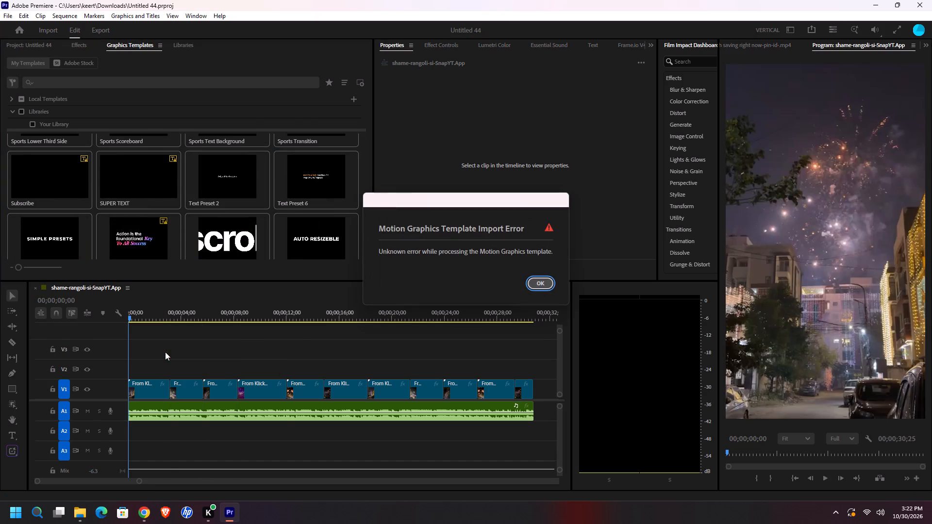
Dismiss the template import error and look through the Graphics Templates library for a suitable title, around the Text Preset templates.
left_click(543, 287)
scroll(269, 177, "up", 4)
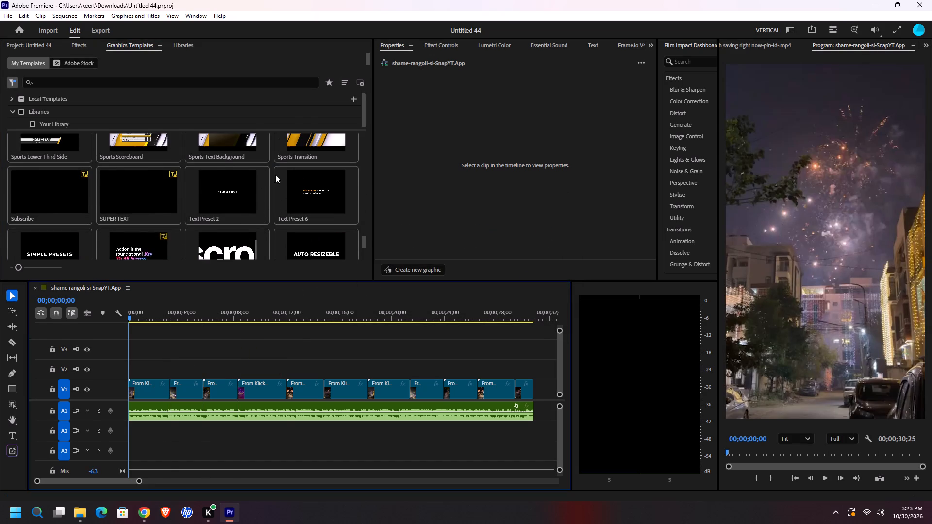
scroll(275, 175, "up", 4)
scroll(764, 216, "down", 5)
scroll(771, 232, "up", 3)
scroll(767, 243, "down", 4)
scroll(274, 183, "down", 3)
scroll(214, 229, "down", 3)
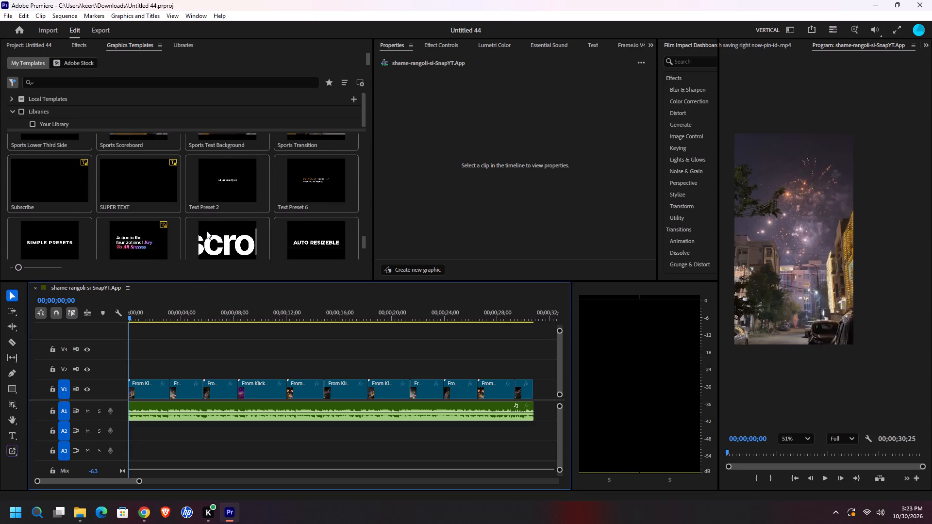
scroll(206, 230, "down", 3)
scroll(133, 231, "down", 16)
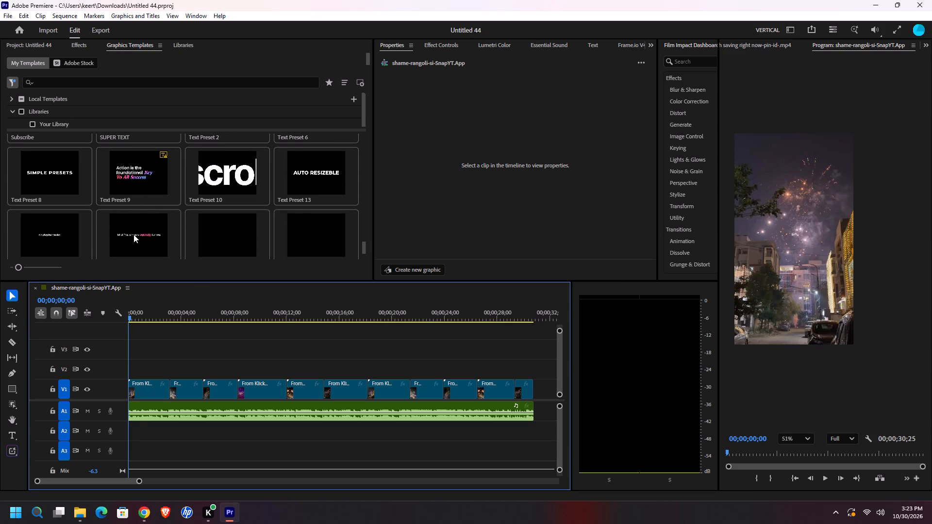
Switch to Chrome and briefly play the Diwali Vibes Gurgaon reel to examine its opening title text.
left_click(144, 511)
left_click(498, 302)
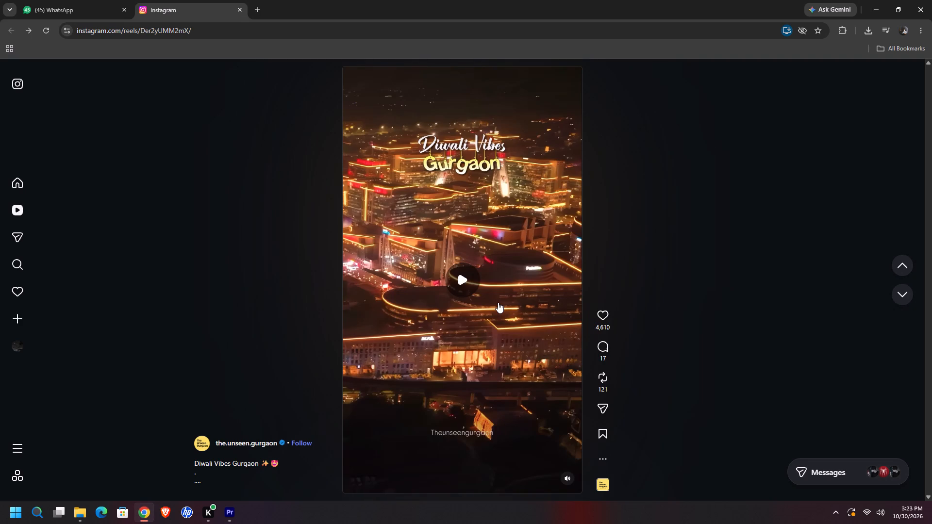
left_click(498, 302)
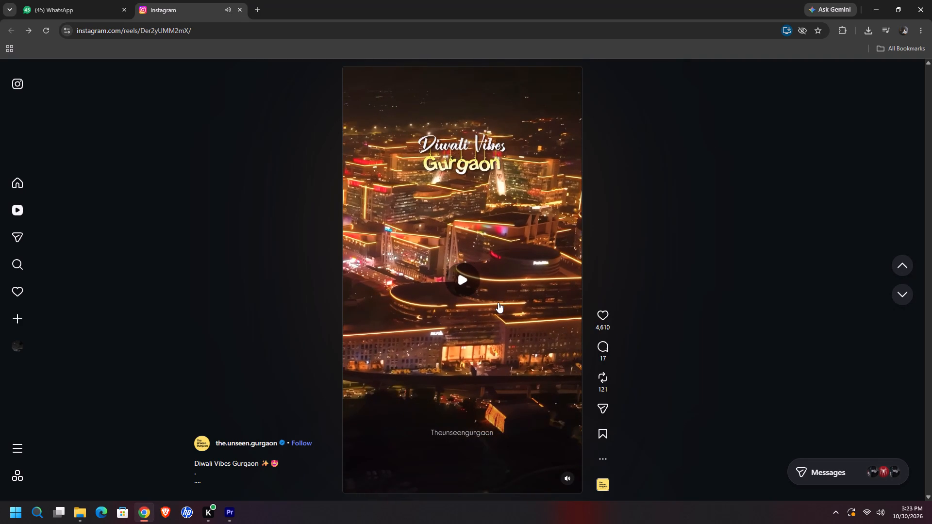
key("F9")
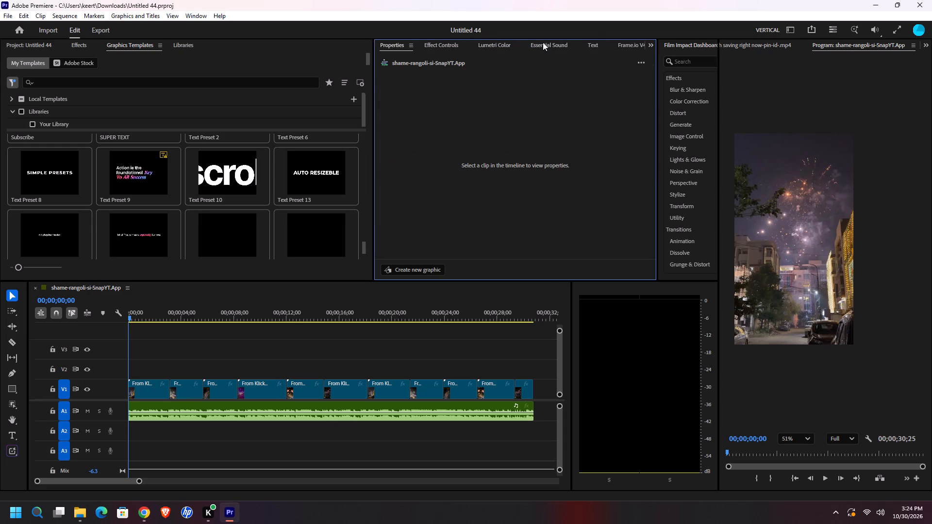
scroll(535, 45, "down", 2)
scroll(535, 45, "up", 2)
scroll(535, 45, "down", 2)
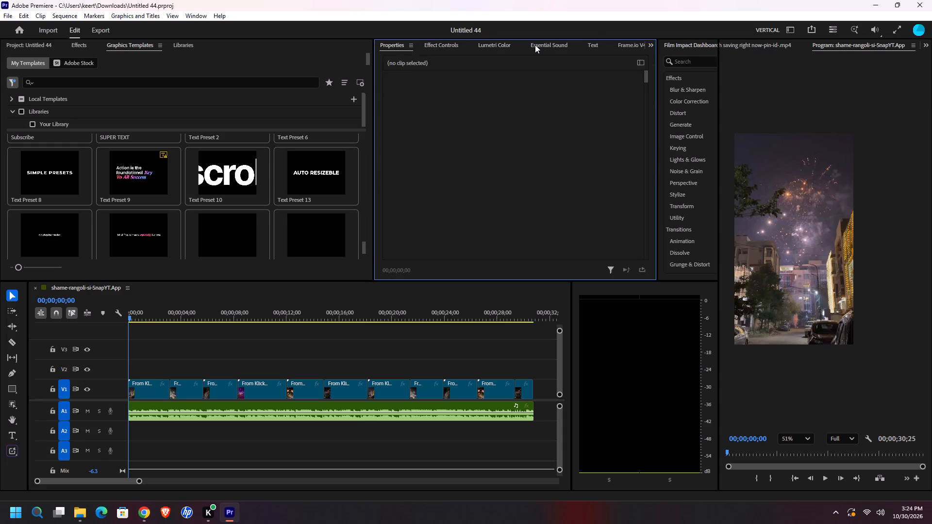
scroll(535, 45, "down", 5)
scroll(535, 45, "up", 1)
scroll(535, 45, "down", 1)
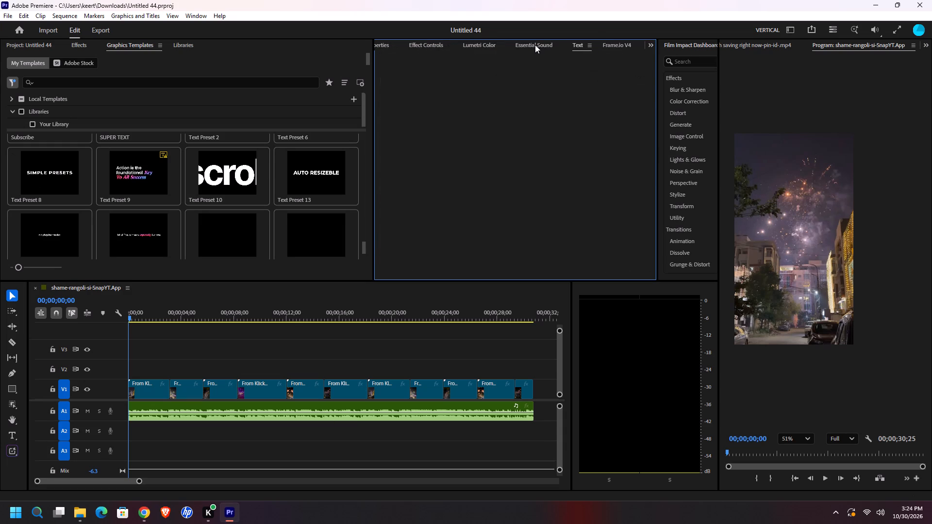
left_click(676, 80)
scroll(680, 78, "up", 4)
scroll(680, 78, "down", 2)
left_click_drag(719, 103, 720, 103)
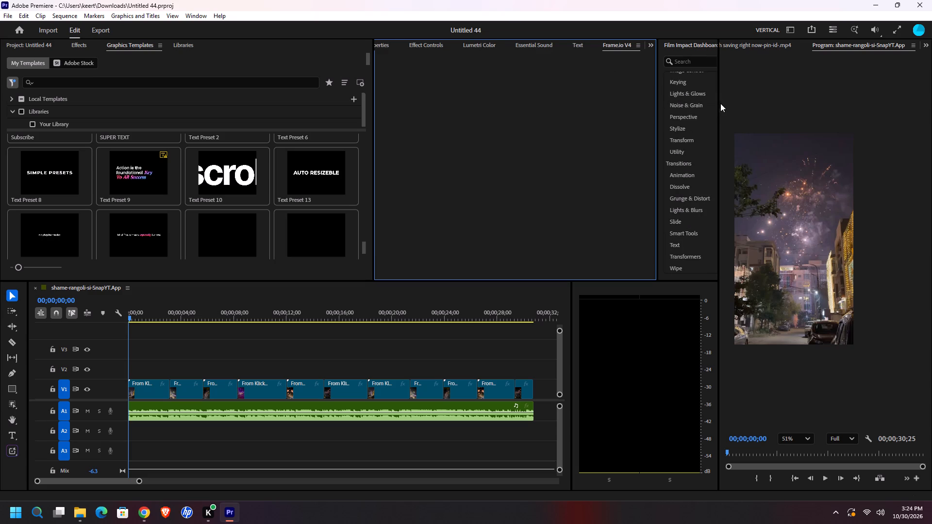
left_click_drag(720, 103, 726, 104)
Set the Program monitor's zoom level to Fit.
left_click(799, 440)
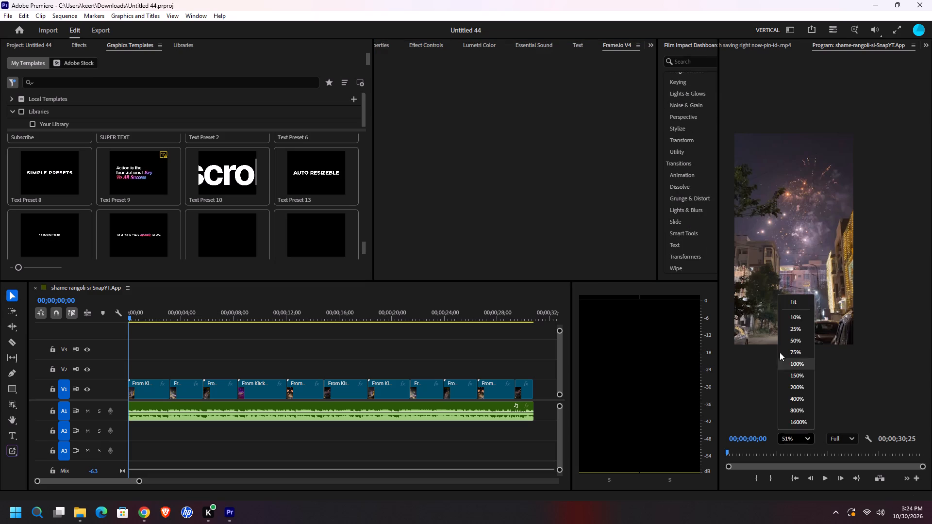
left_click(797, 301)
Browse the Film Impact Dashboard's effect categories and close the dashboard.
scroll(690, 149, "up", 4)
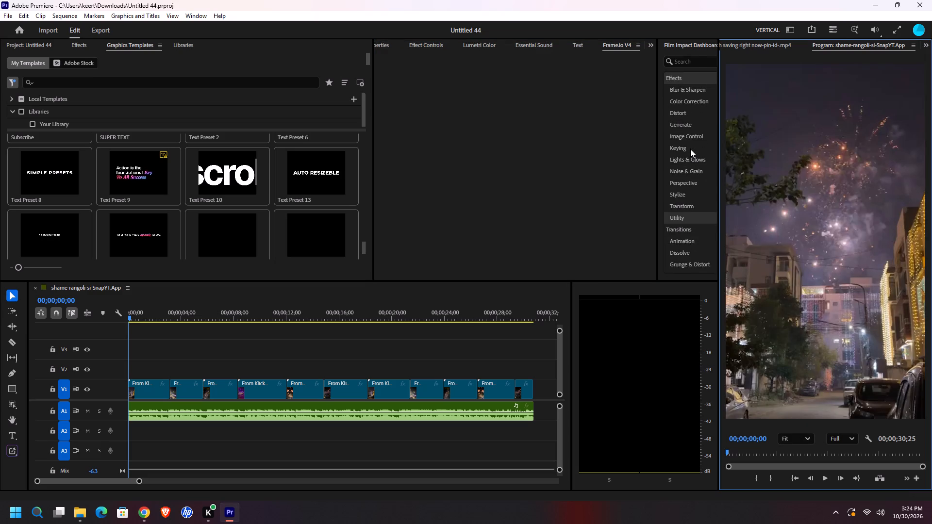
scroll(690, 152, "down", 6)
scroll(692, 154, "up", 4)
left_click_drag(657, 87, 560, 101)
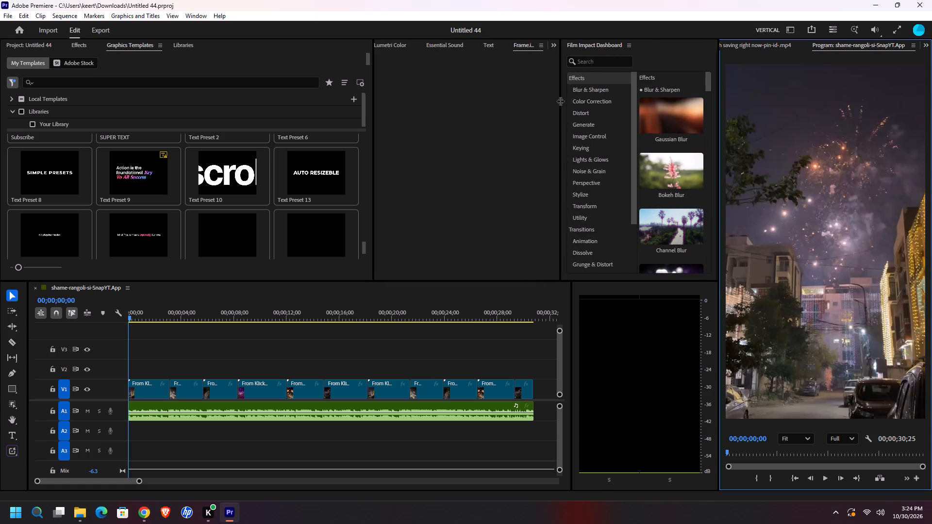
left_click_drag(560, 101, 560, 101)
left_click(628, 44)
left_click(655, 46)
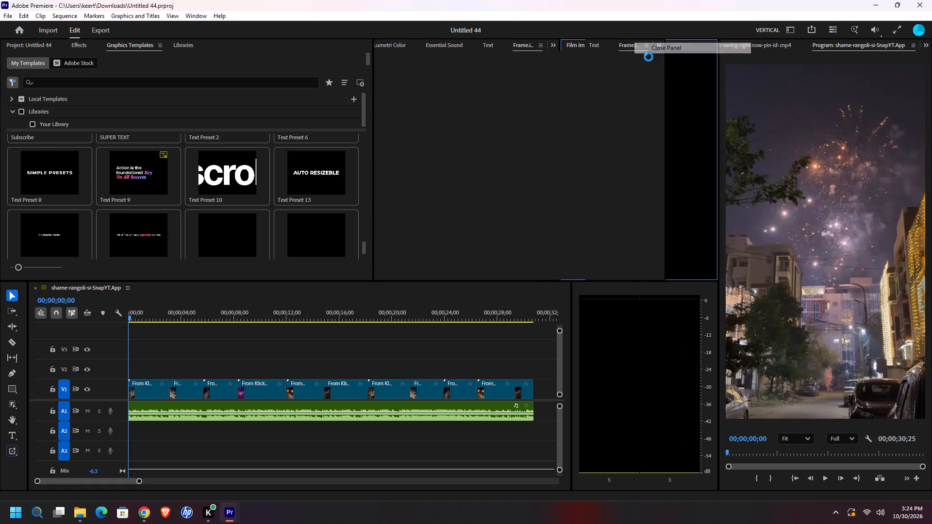
Show the Effects library and narrow its area to give the neighbouring panel group more width.
scroll(183, 51, "up", 2)
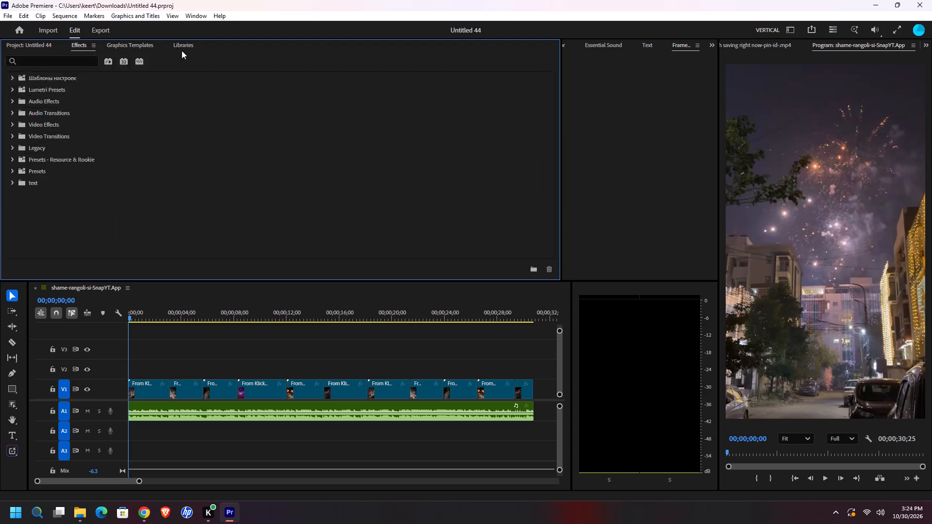
scroll(182, 50, "up", 1)
scroll(181, 50, "down", 1)
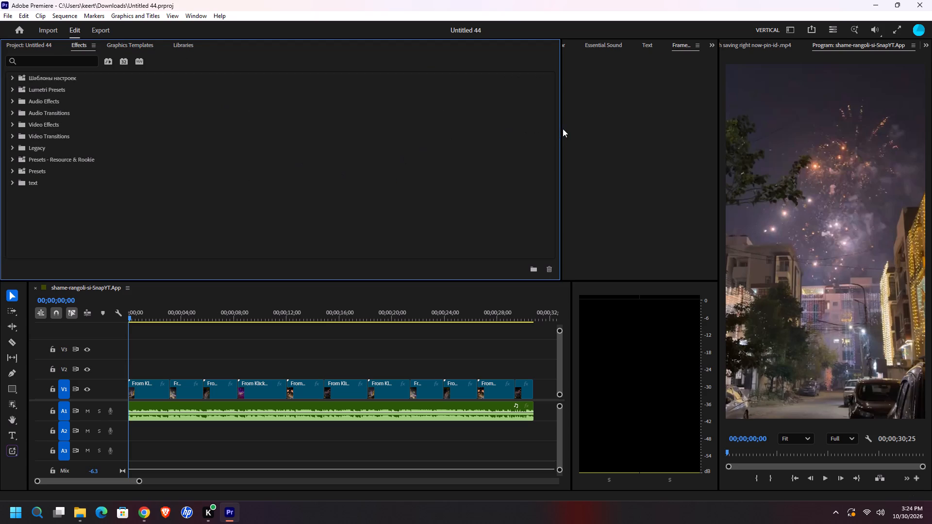
left_click_drag(561, 128, 449, 136)
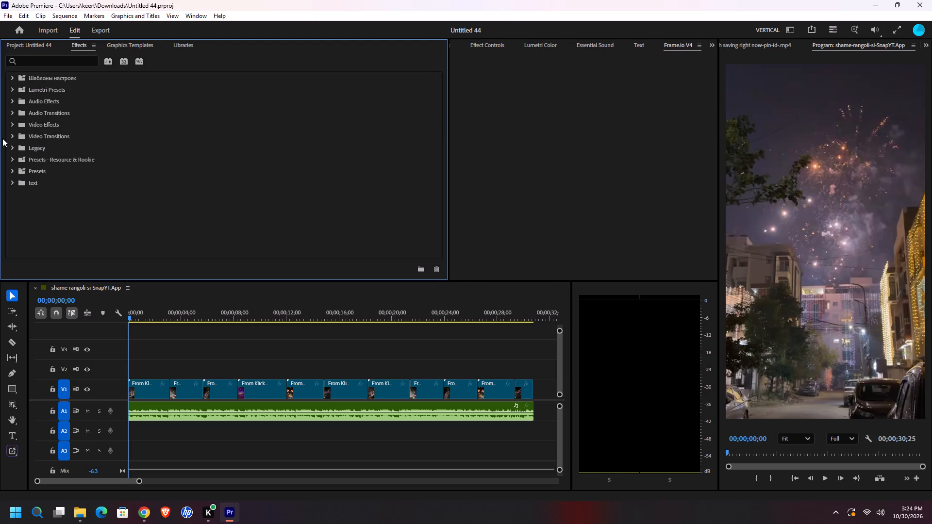
Add a Dip to Black transition from the Dissolve group at the cut between the first two clips on V1.
left_click(12, 134)
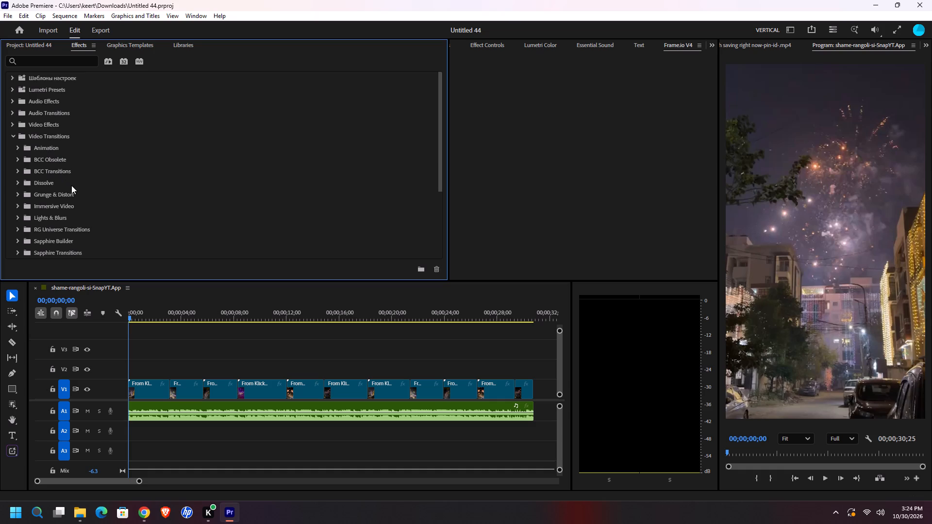
left_click(17, 183)
scroll(93, 185, "down", 5)
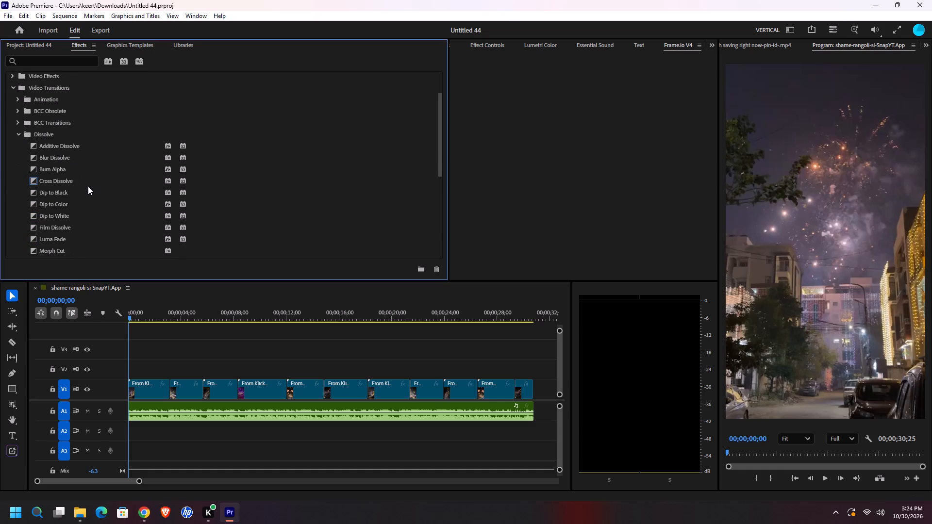
left_click_drag(57, 192, 167, 390)
left_click(175, 393)
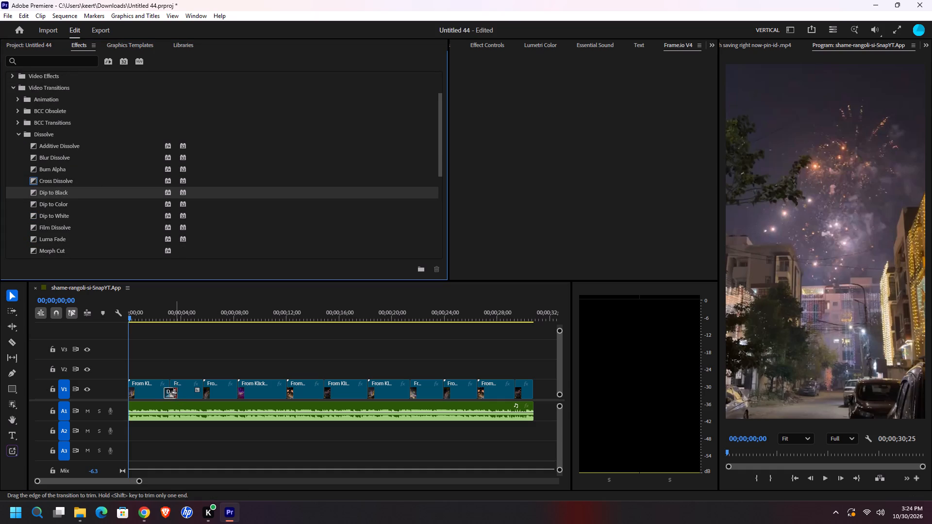
Play back the sequence around the first cut to review the Dip to Black transition.
left_click_drag(169, 325, 162, 325)
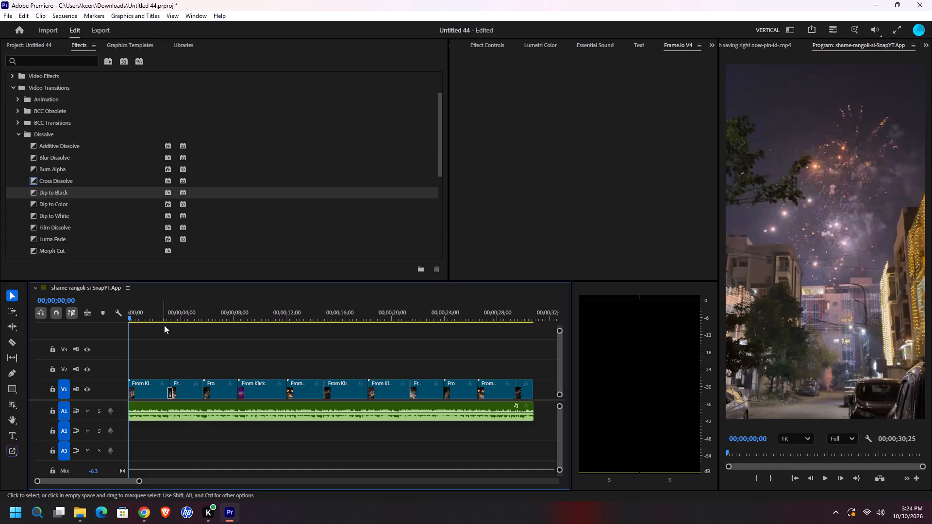
left_click_drag(169, 316, 173, 322)
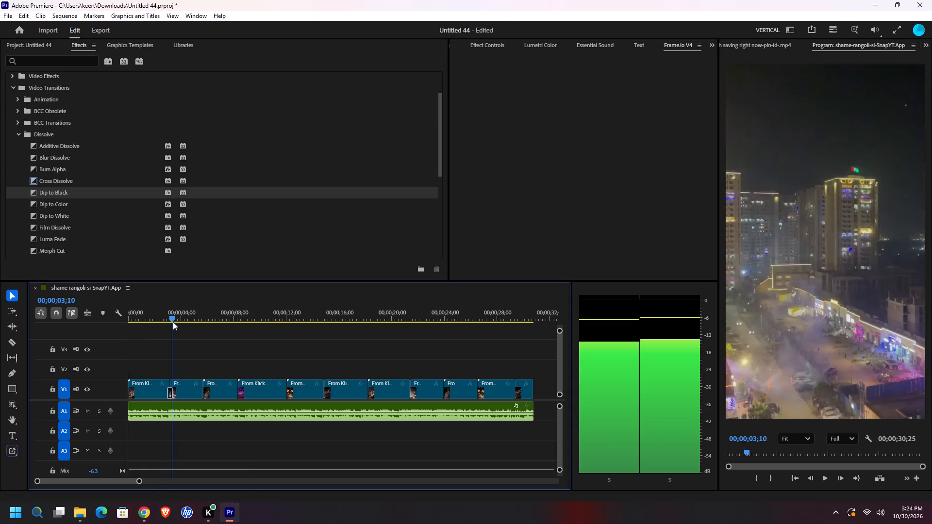
left_click_drag(173, 322, 166, 322)
key("space")
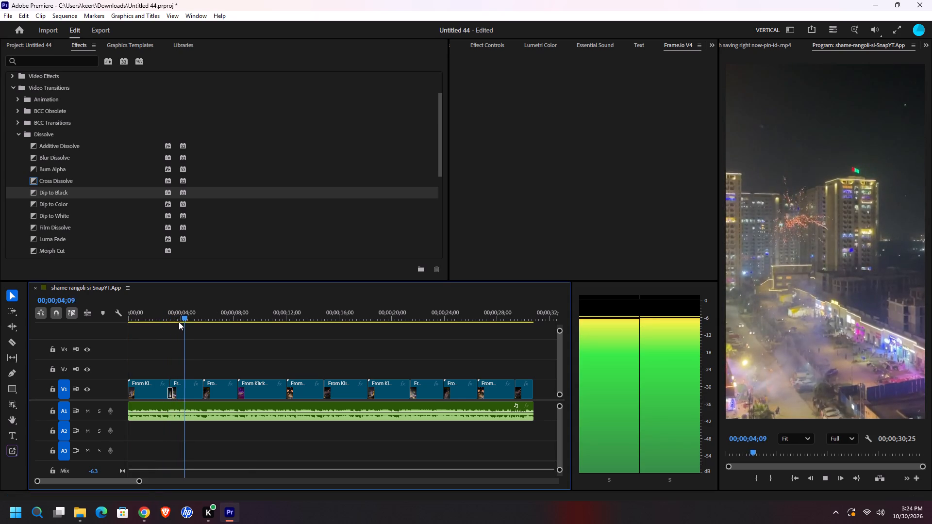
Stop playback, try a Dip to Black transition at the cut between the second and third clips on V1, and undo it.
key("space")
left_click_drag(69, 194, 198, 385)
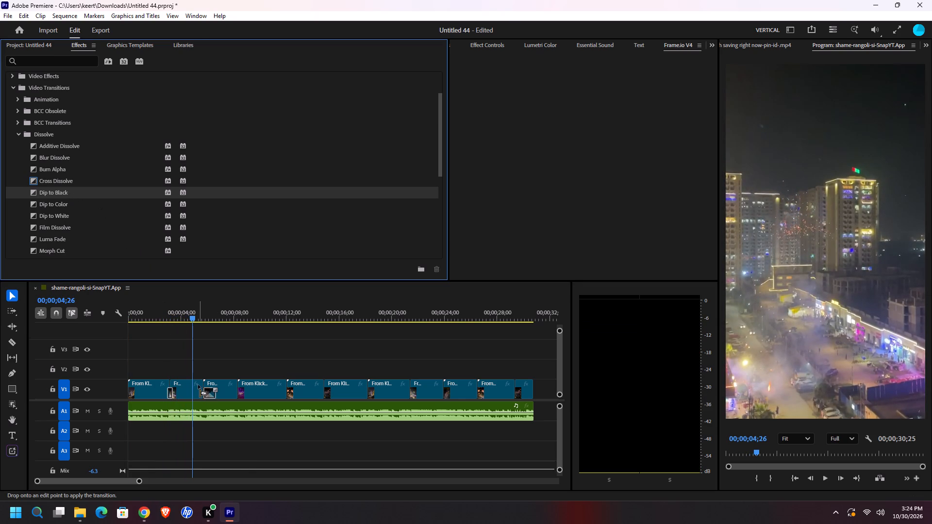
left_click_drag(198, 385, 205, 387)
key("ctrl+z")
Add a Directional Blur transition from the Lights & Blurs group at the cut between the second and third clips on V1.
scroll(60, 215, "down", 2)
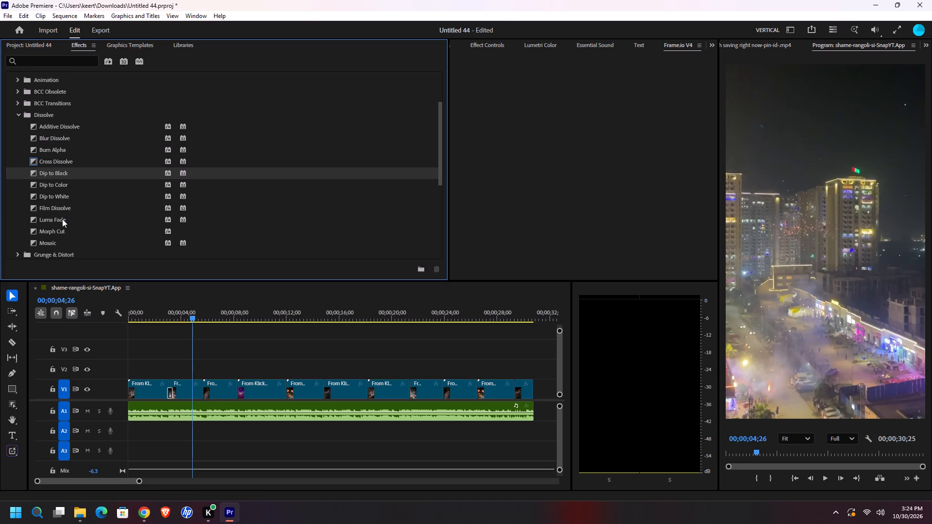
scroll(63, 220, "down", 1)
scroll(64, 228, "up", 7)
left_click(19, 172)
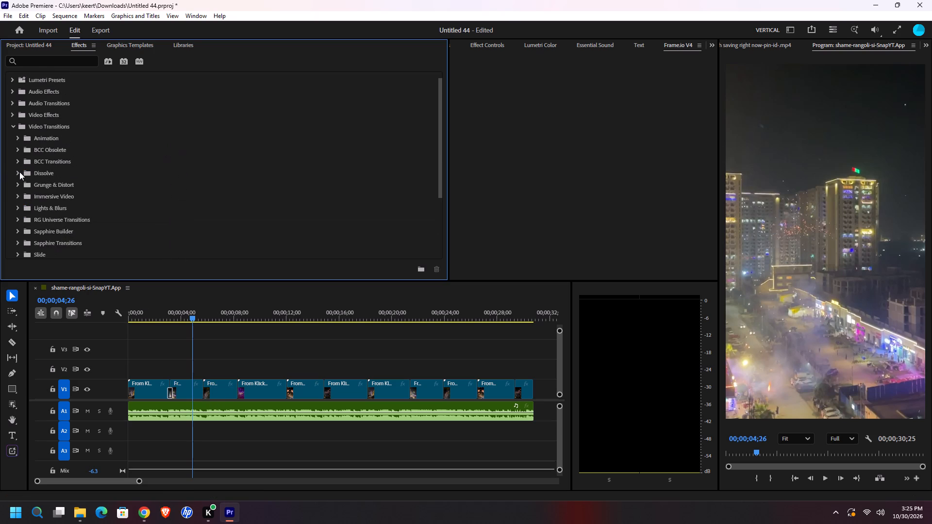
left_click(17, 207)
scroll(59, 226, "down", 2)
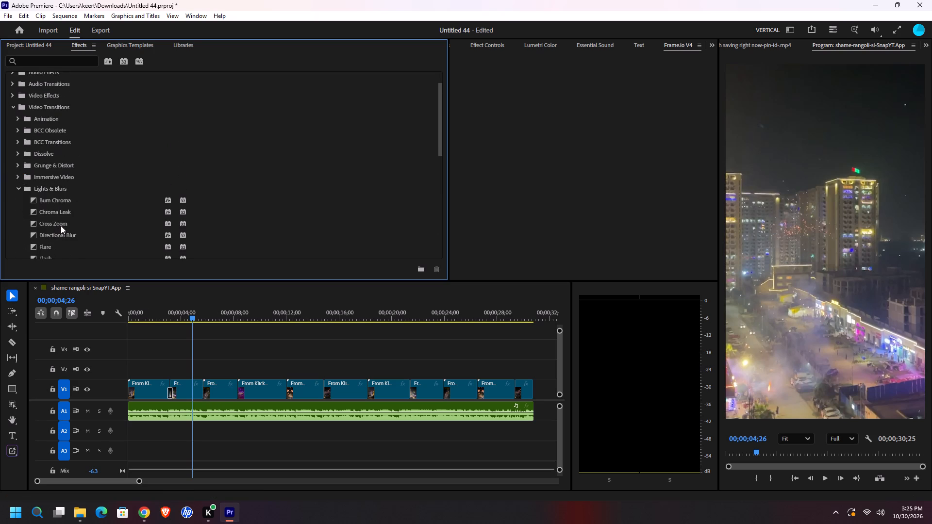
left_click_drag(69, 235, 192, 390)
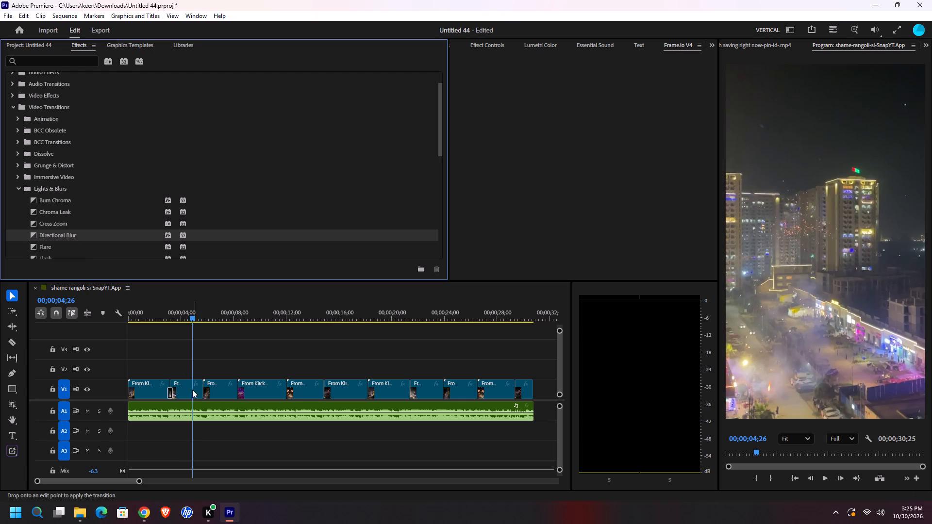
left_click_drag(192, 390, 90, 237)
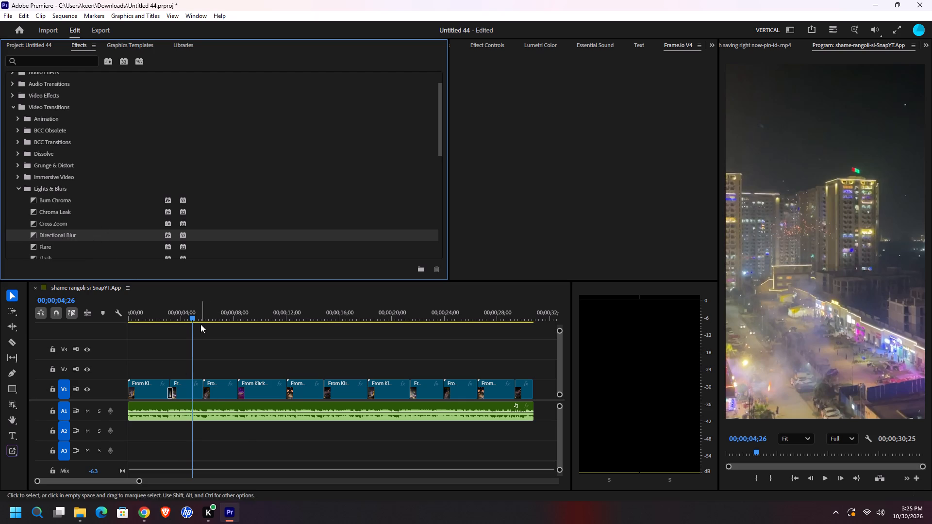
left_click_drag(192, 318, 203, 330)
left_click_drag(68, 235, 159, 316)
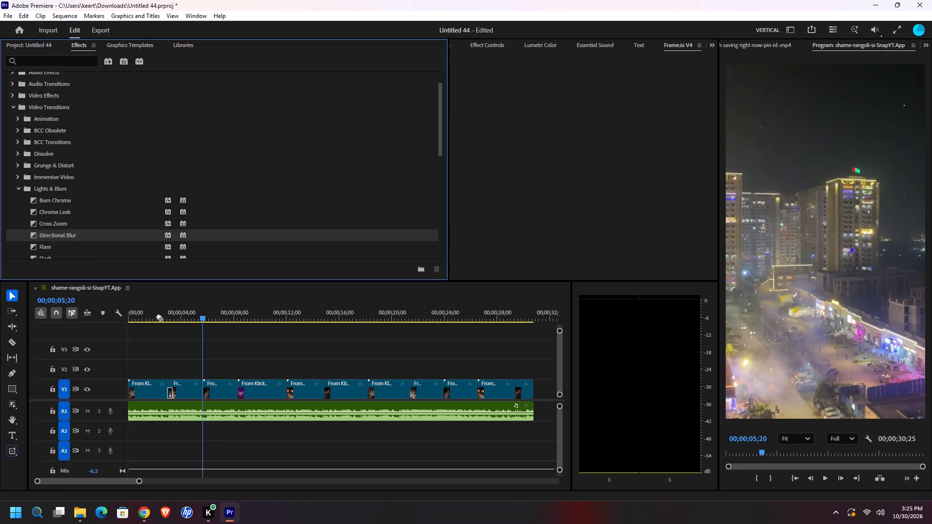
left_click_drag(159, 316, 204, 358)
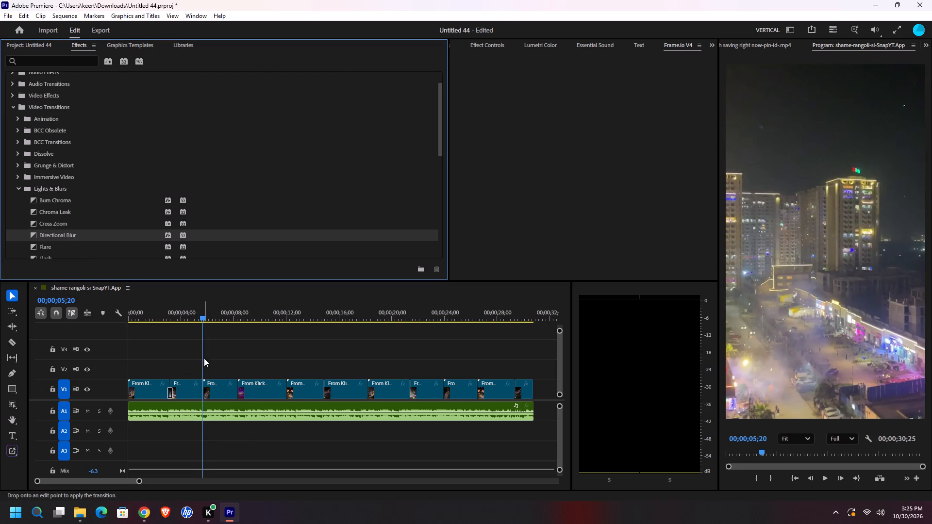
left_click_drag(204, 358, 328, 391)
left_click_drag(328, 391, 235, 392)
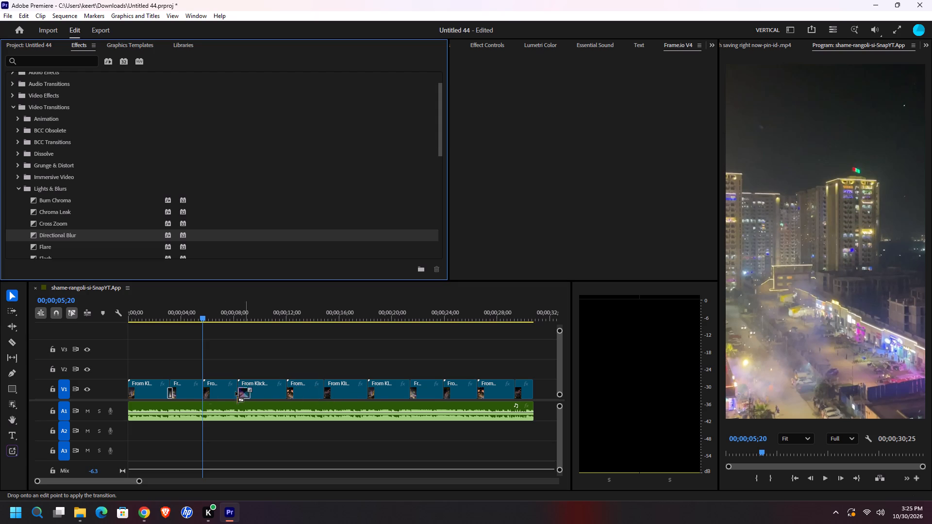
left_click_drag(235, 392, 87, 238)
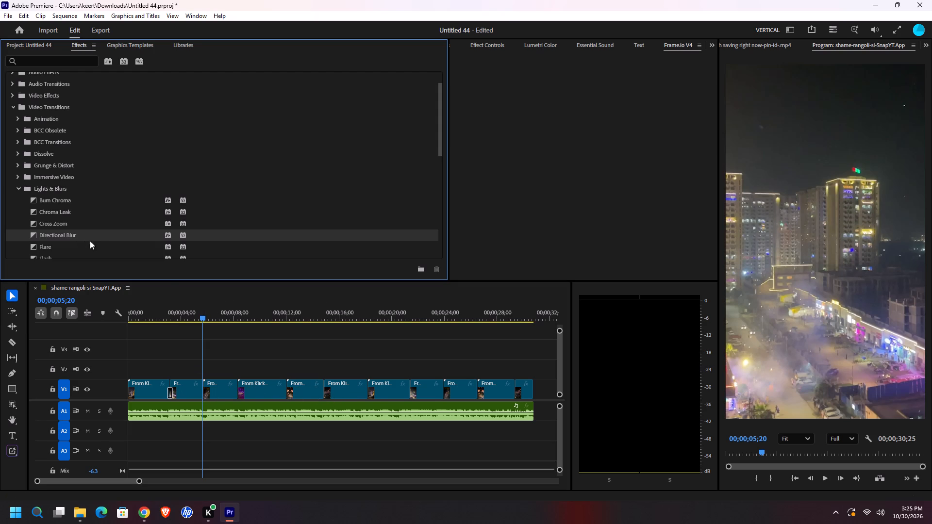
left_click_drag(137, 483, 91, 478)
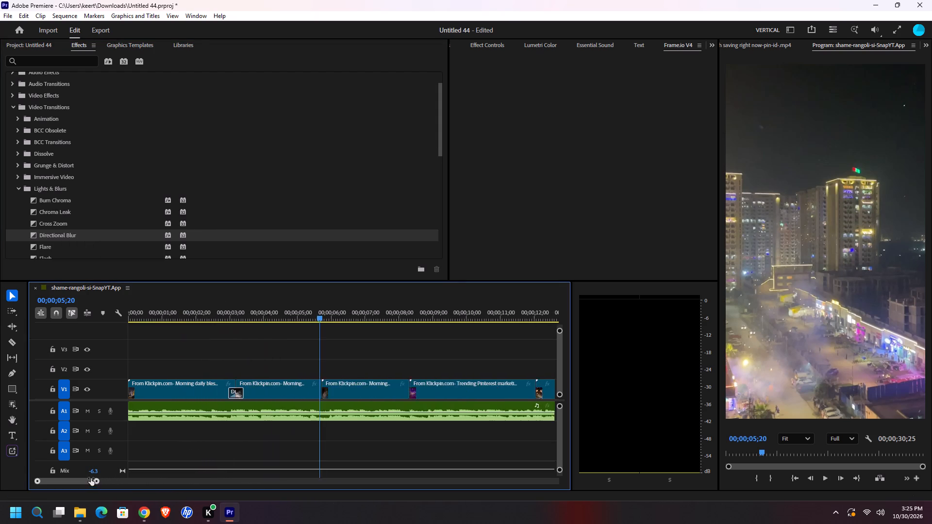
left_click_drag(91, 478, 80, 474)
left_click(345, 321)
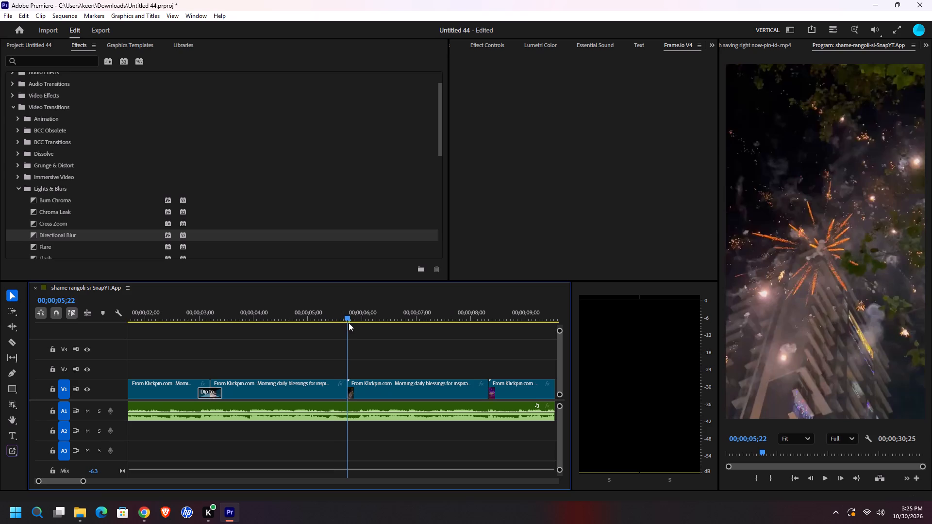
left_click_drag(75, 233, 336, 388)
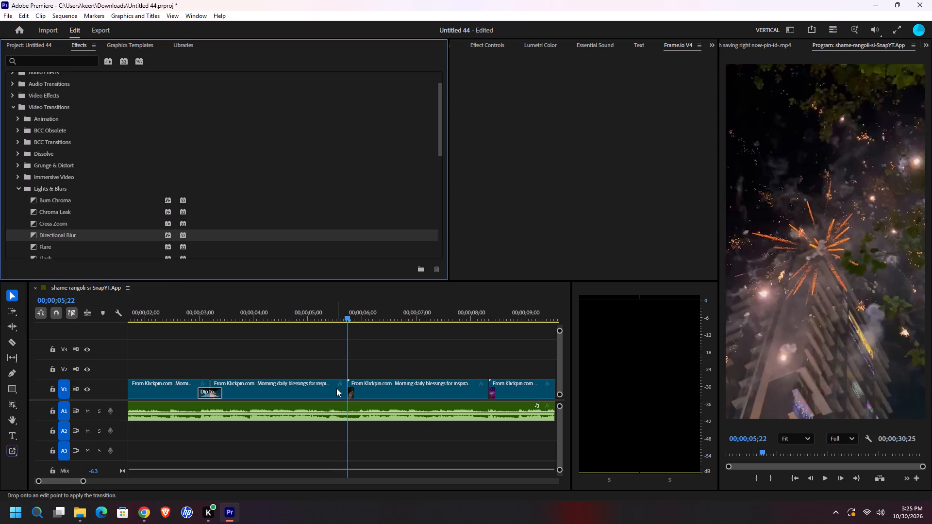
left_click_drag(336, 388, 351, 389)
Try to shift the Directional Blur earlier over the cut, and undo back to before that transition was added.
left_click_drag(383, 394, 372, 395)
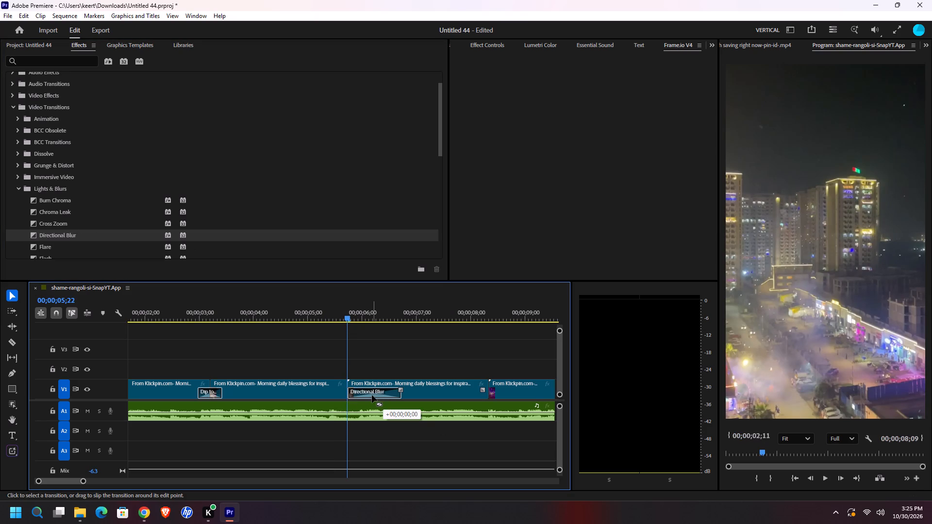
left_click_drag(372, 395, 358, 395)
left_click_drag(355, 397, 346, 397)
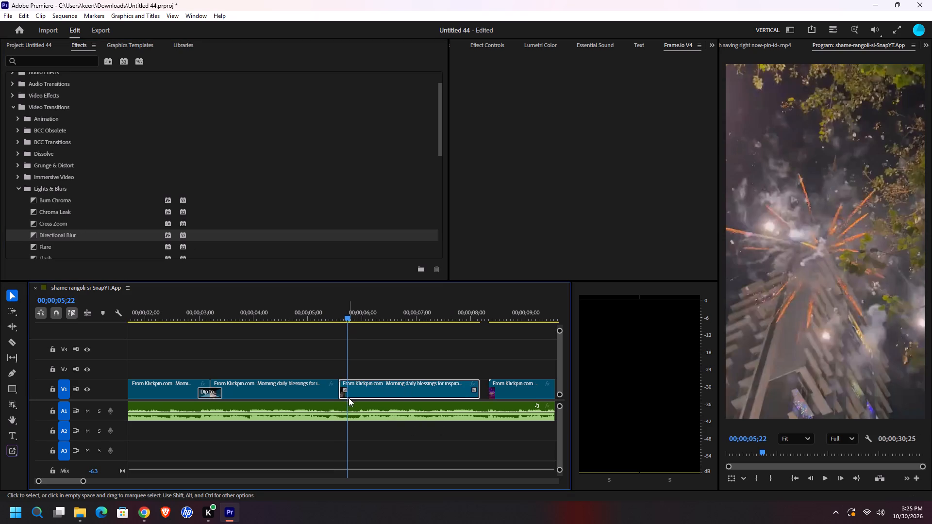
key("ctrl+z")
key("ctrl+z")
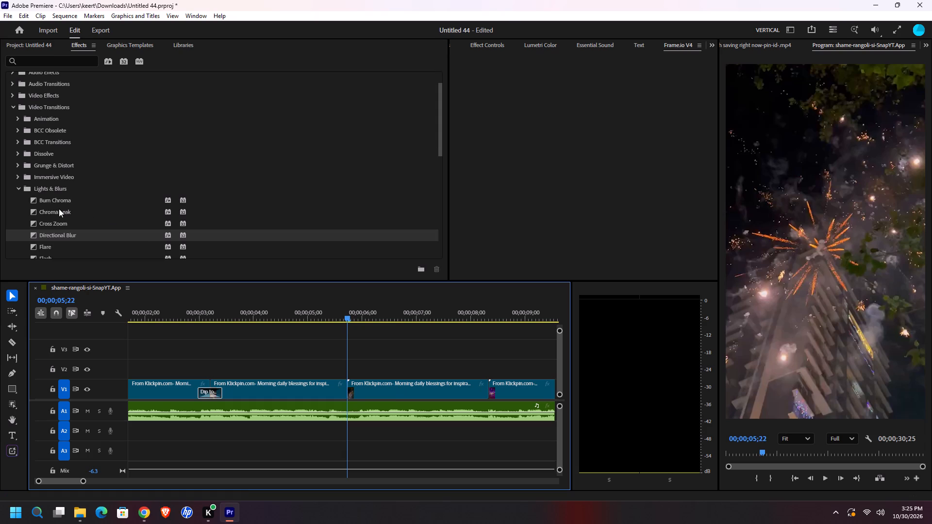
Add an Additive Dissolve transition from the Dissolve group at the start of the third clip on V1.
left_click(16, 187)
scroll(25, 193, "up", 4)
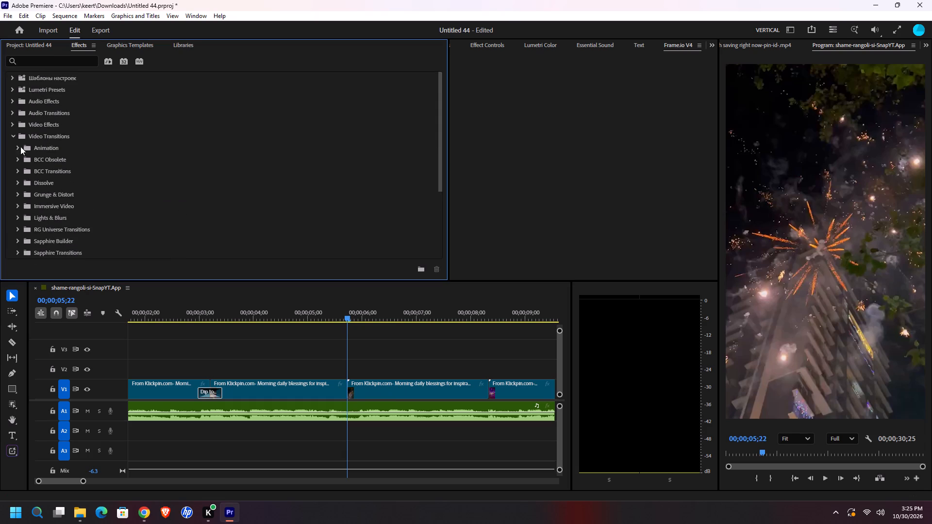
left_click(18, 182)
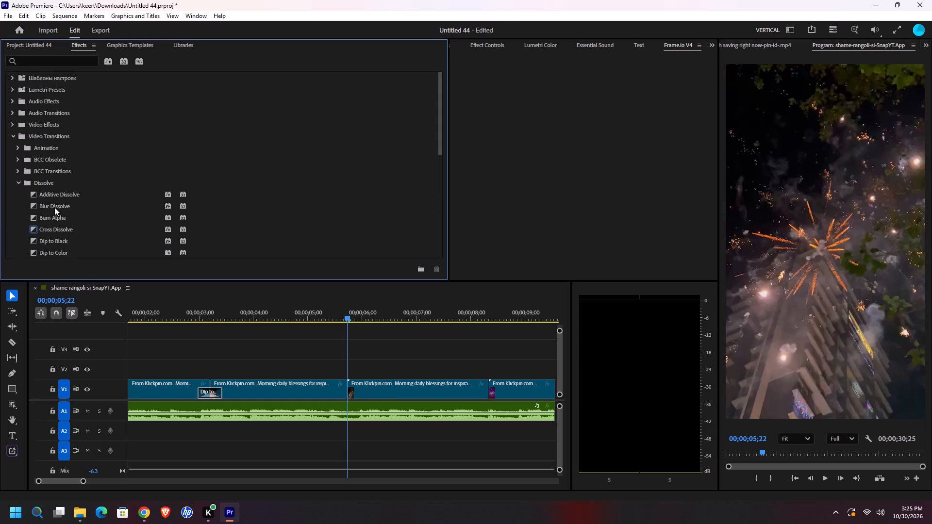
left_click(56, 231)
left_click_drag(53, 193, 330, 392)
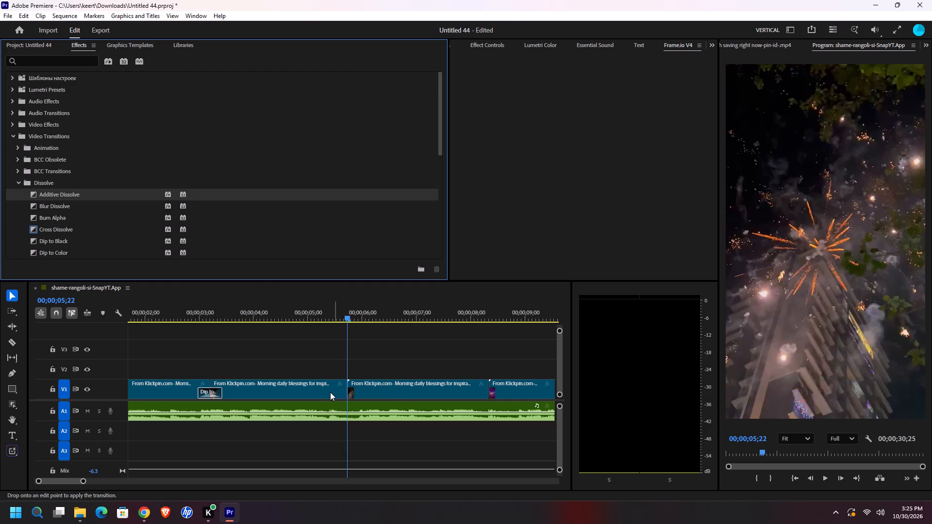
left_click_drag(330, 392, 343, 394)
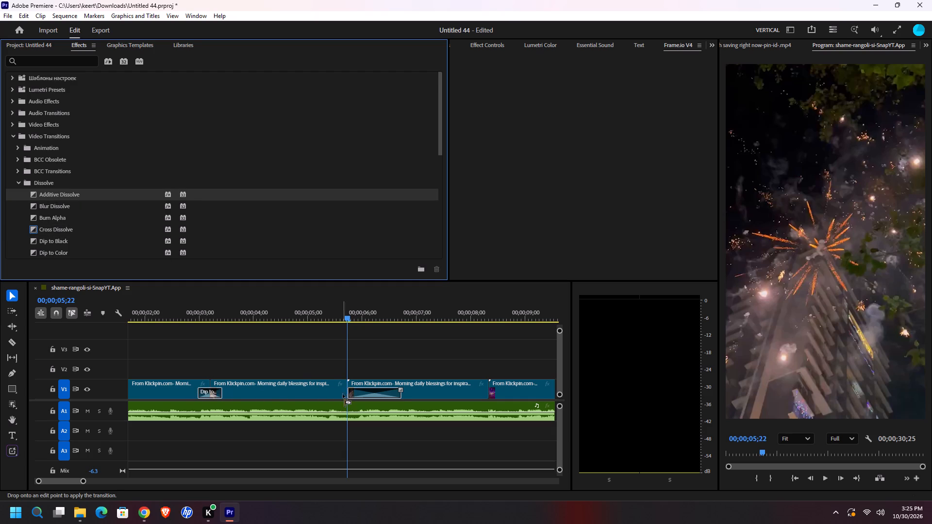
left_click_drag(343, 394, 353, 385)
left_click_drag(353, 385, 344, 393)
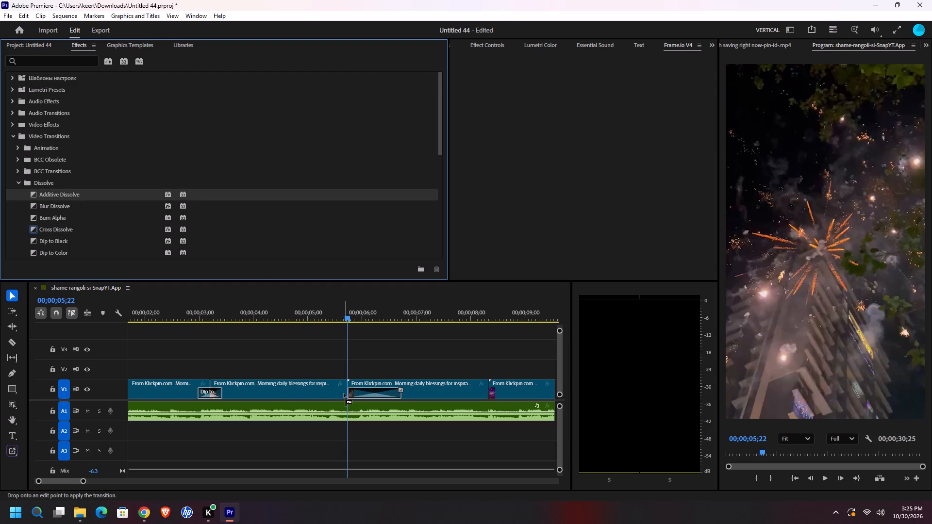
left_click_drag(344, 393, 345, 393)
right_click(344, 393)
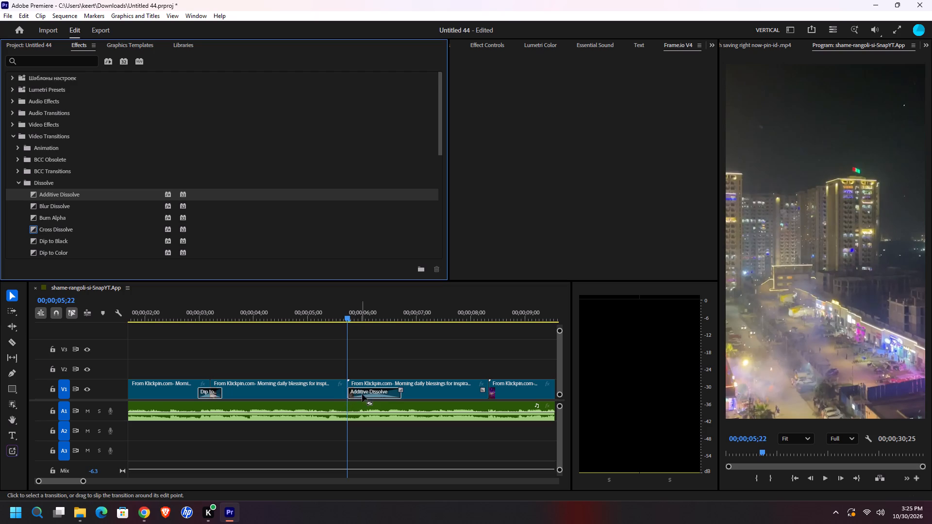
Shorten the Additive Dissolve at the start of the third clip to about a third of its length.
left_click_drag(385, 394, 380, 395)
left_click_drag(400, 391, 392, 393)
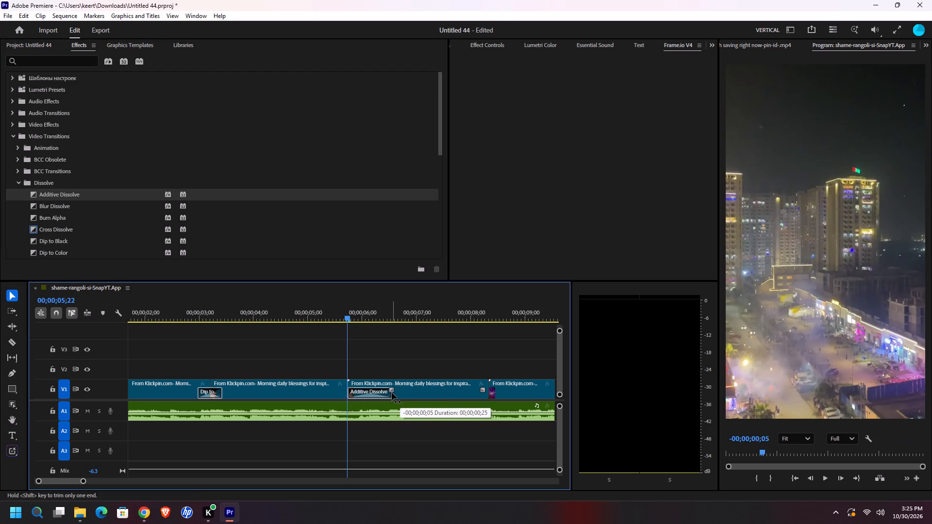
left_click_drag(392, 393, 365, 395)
Scrub and play back the sequence around the second cut to review the Additive Dissolve.
left_click_drag(346, 322, 347, 322)
left_click_drag(346, 322, 347, 322)
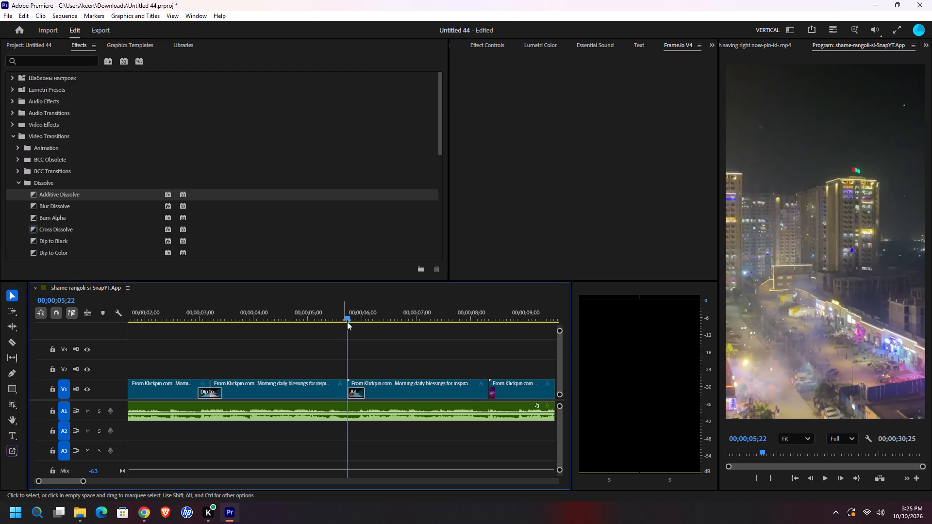
left_click_drag(347, 322, 357, 329)
left_click_drag(348, 319, 361, 322)
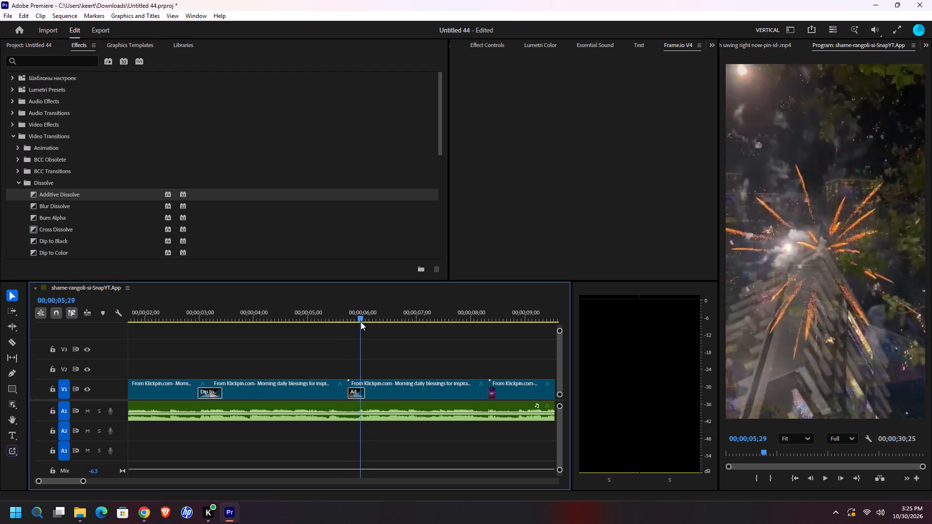
left_click_drag(361, 322, 333, 320)
key("space")
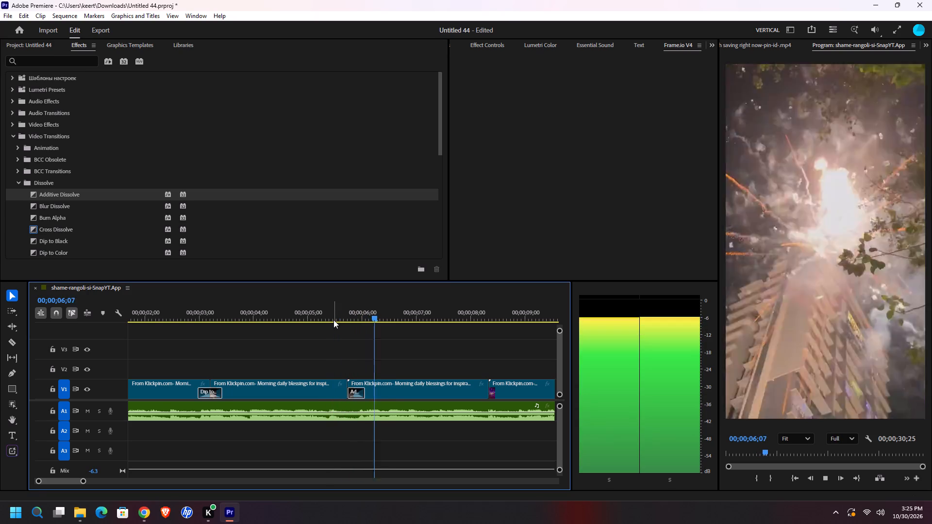
key("space")
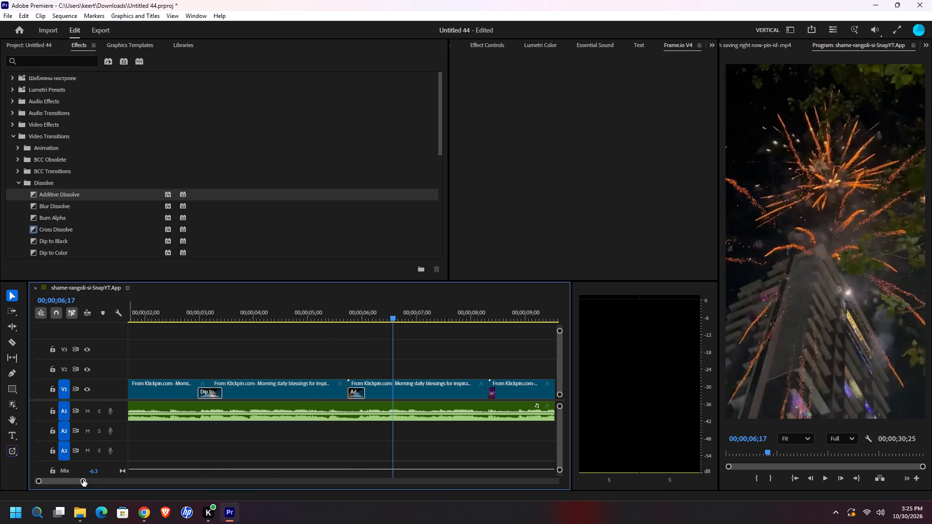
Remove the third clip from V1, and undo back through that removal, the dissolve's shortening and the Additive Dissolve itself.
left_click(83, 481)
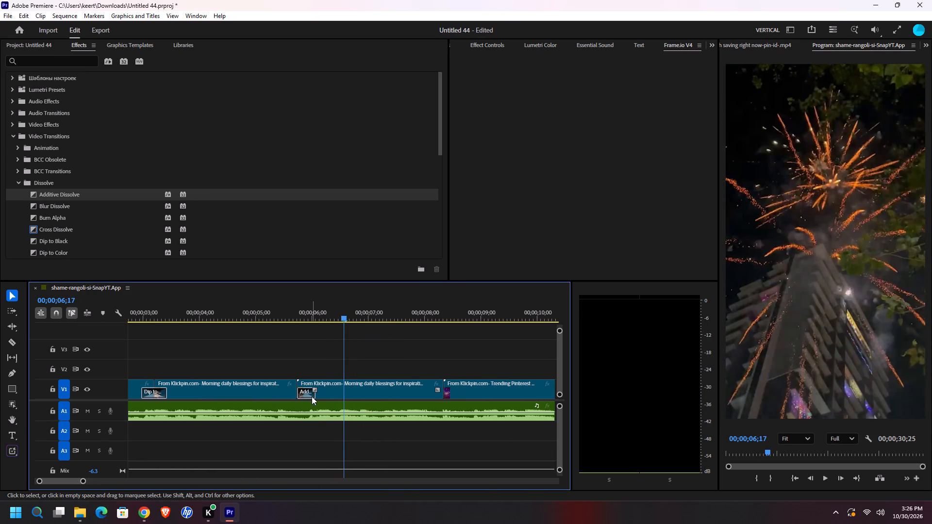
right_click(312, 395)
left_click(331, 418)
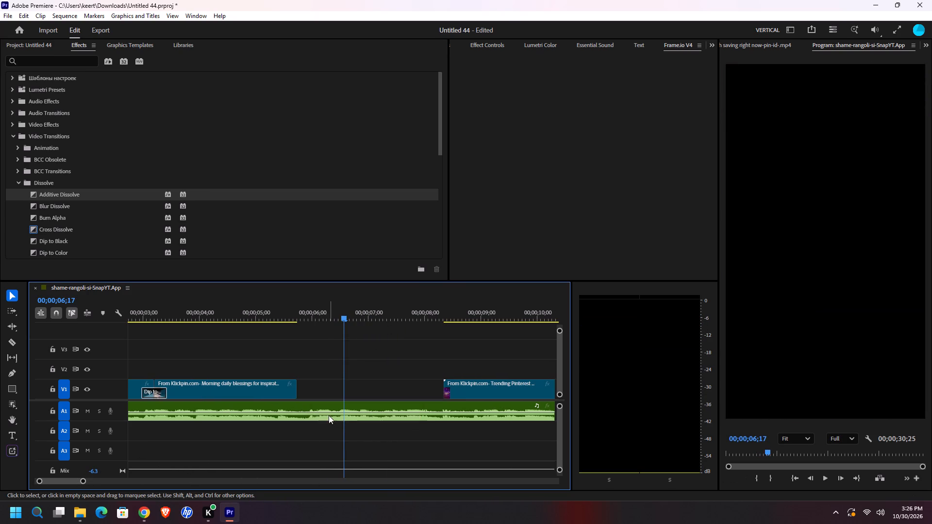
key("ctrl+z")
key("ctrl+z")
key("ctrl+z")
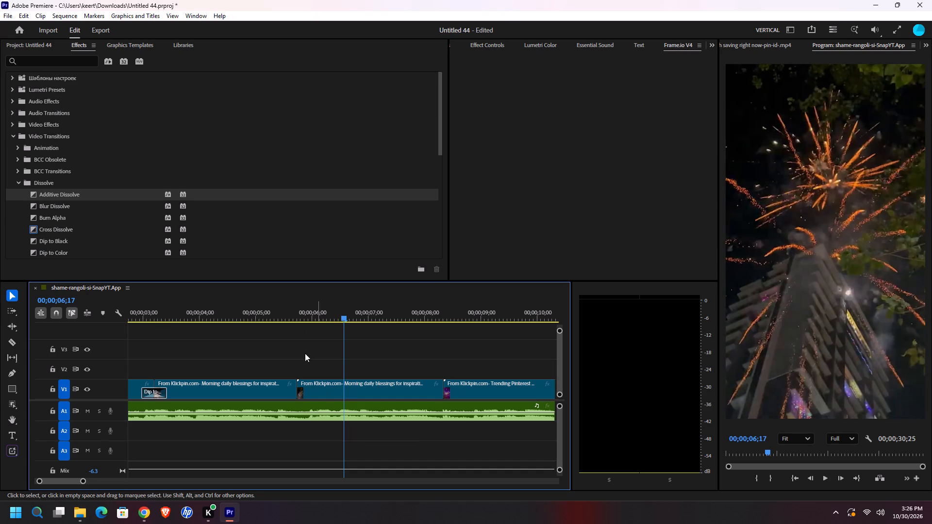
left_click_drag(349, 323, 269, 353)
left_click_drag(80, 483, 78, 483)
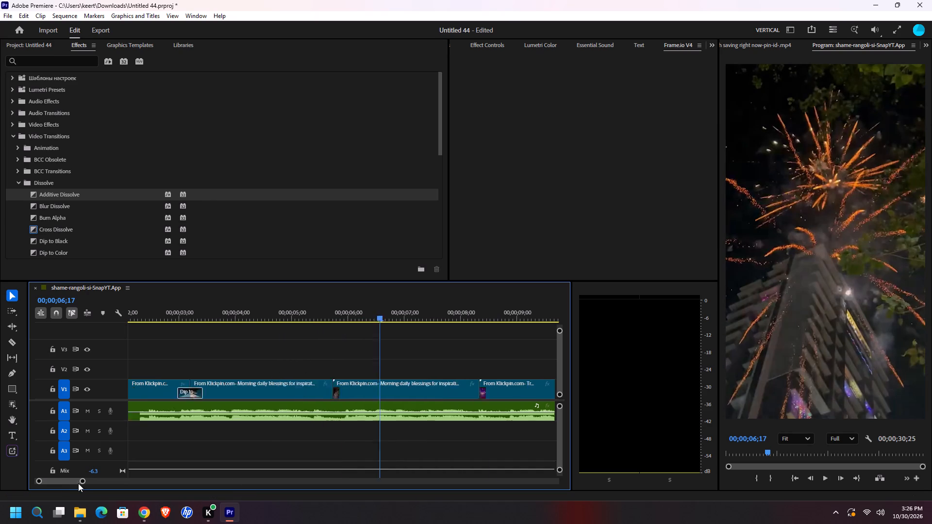
Save the project.
left_click_drag(78, 483, 78, 479)
left_click_drag(82, 482, 72, 482)
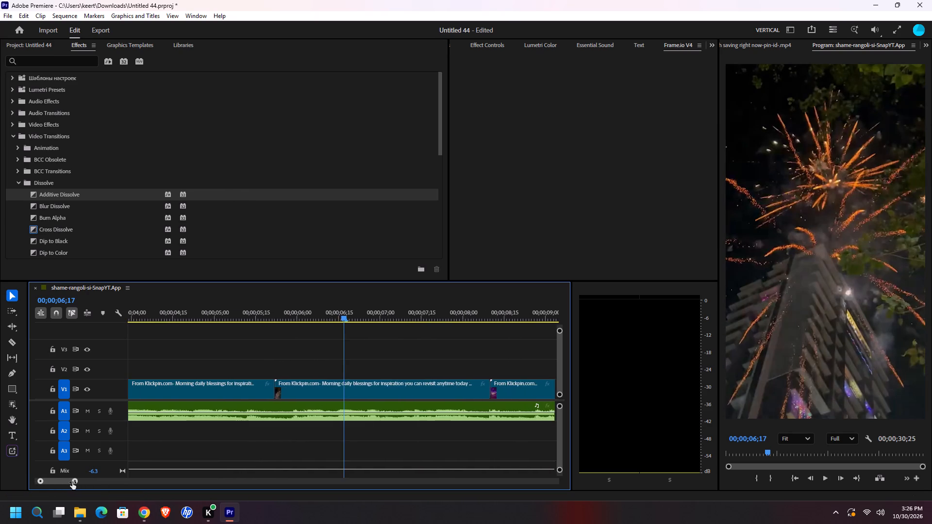
left_click_drag(72, 482, 120, 482)
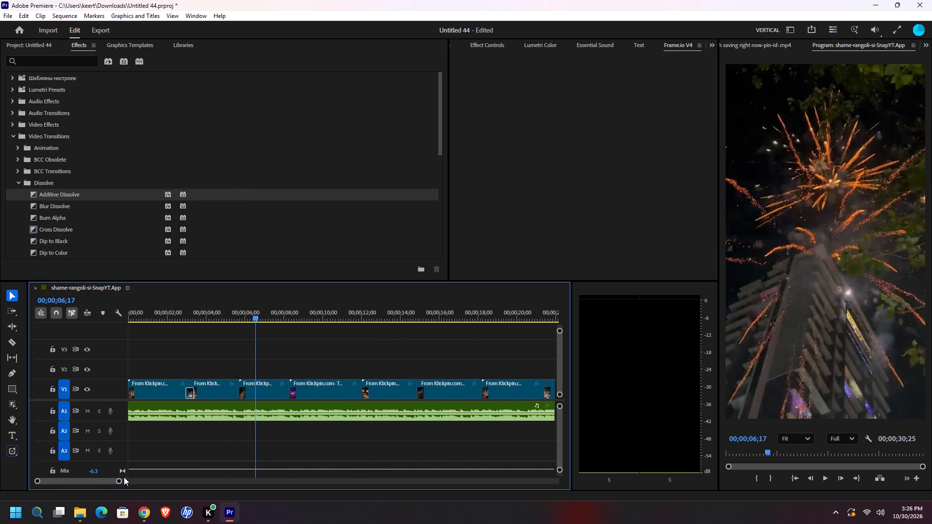
key("ctrl+s")
left_click_drag(118, 482, 151, 483)
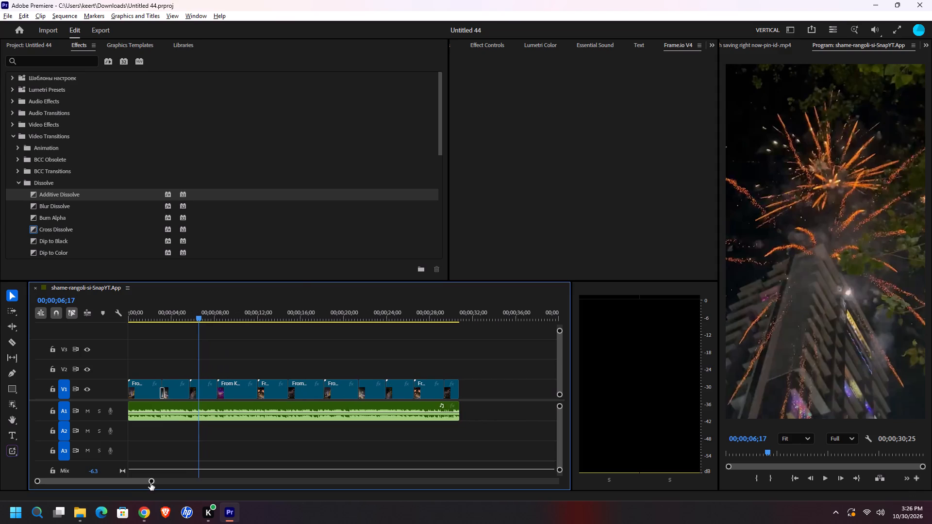
Download the generated Diwali Vibes Gurgaon title image from the ChatGPT chat in Chrome and return to Premiere.
key("alt+Tab")
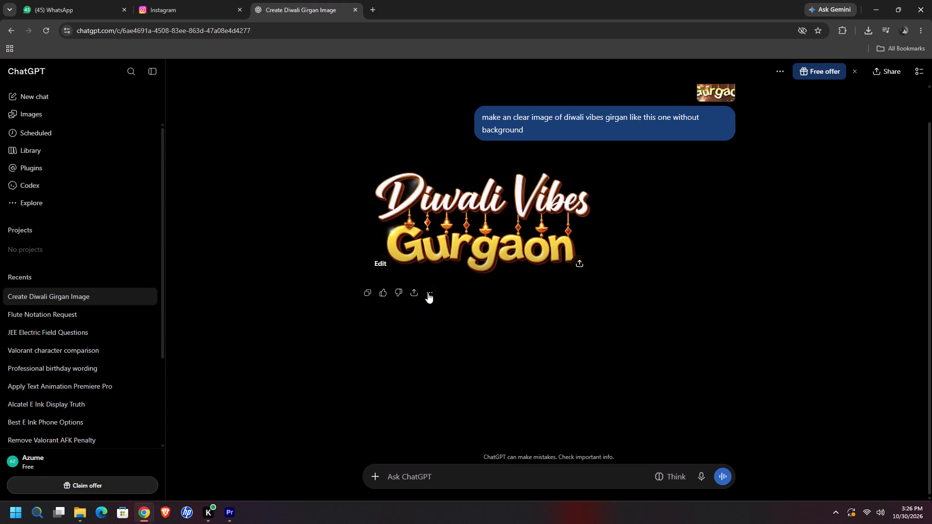
left_click(429, 290)
left_click(466, 313)
left_click(428, 291)
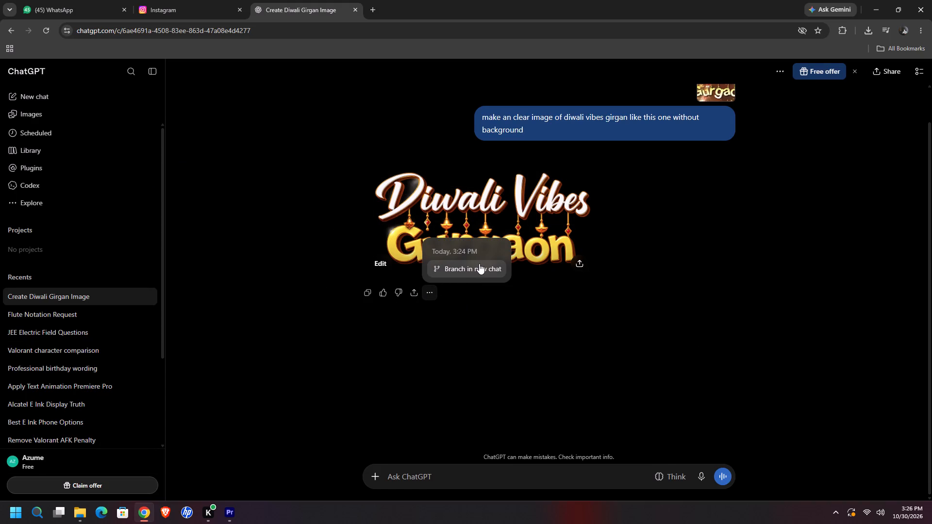
left_click(577, 262)
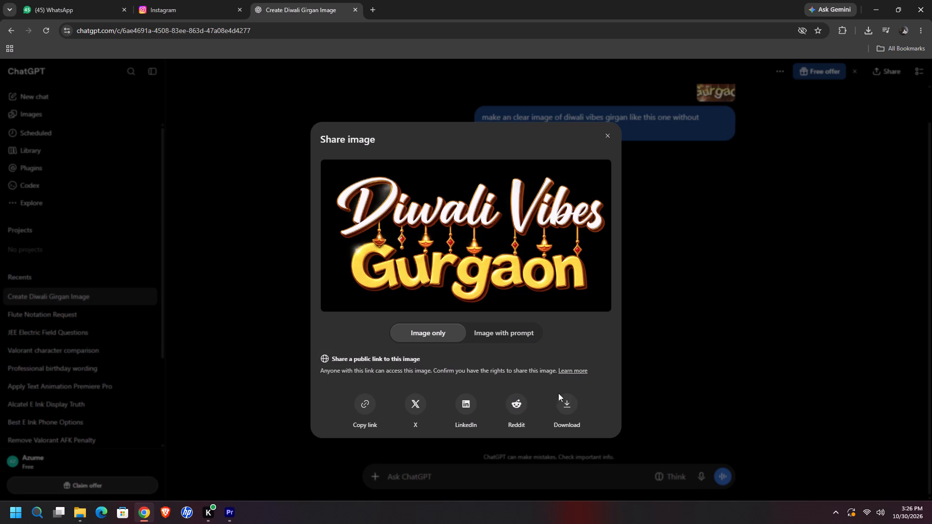
left_click(564, 399)
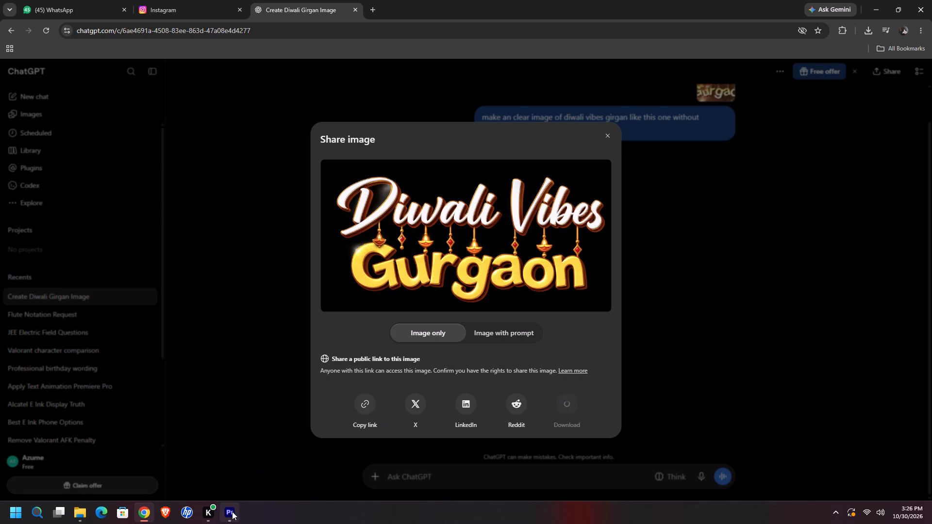
left_click(232, 511)
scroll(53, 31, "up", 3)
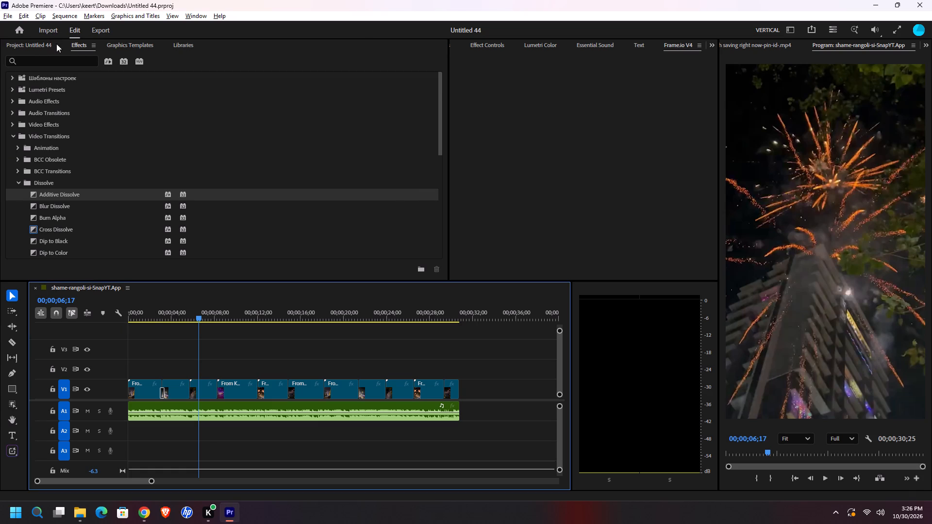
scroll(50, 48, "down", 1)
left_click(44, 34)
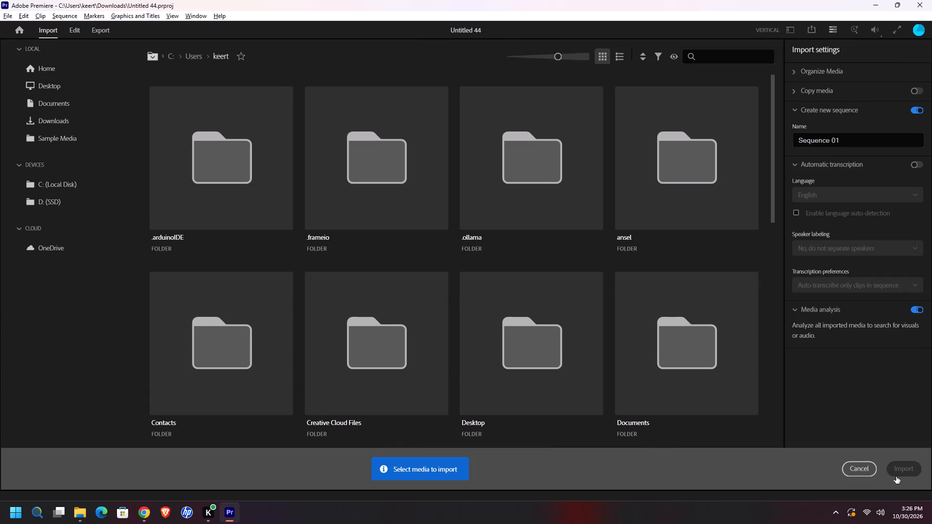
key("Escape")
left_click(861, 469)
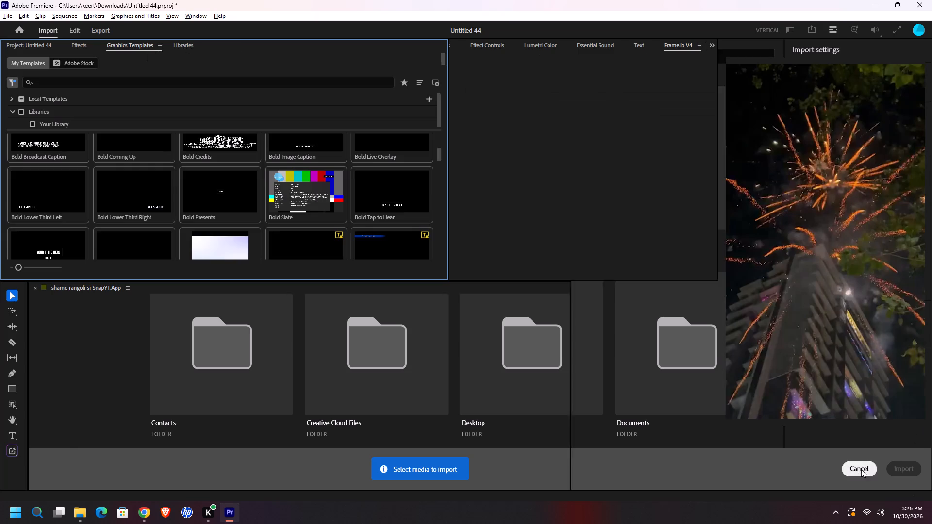
Switch the workspace from Vertical to Editing.
left_click(827, 27)
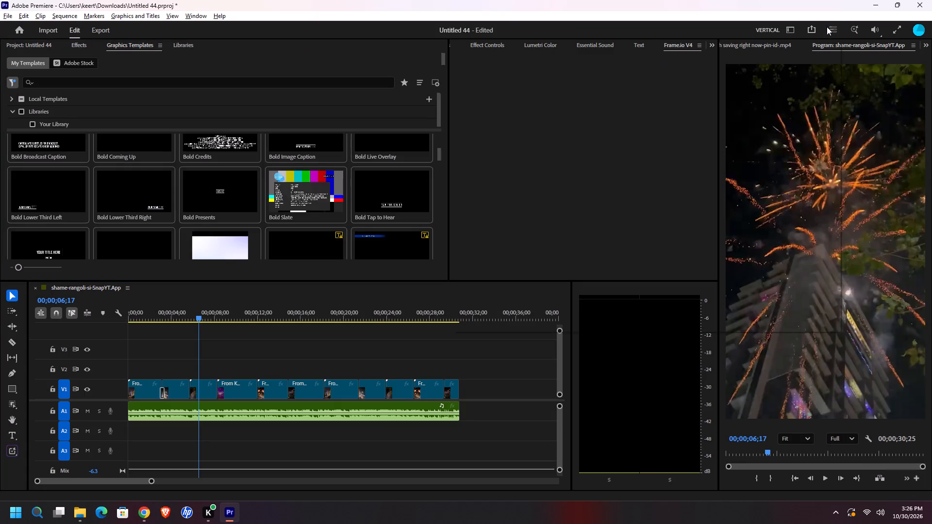
left_click(789, 27)
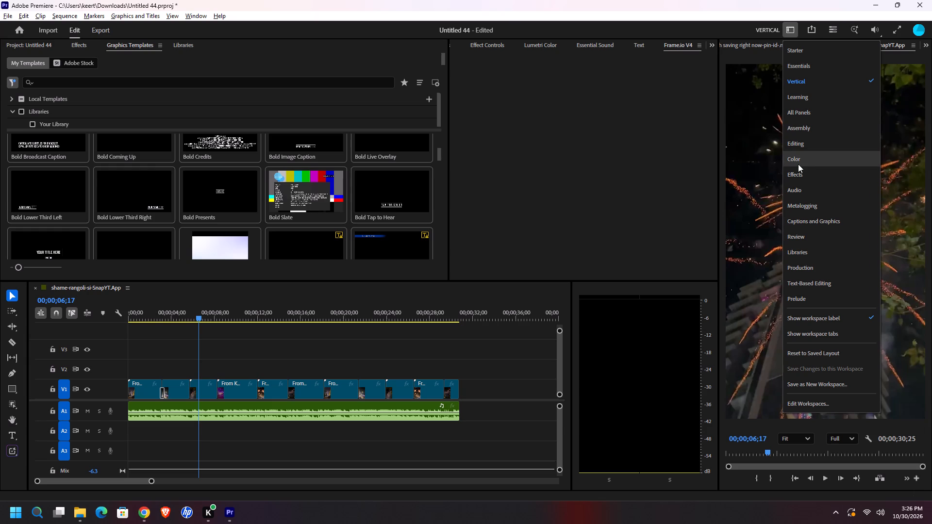
left_click(799, 145)
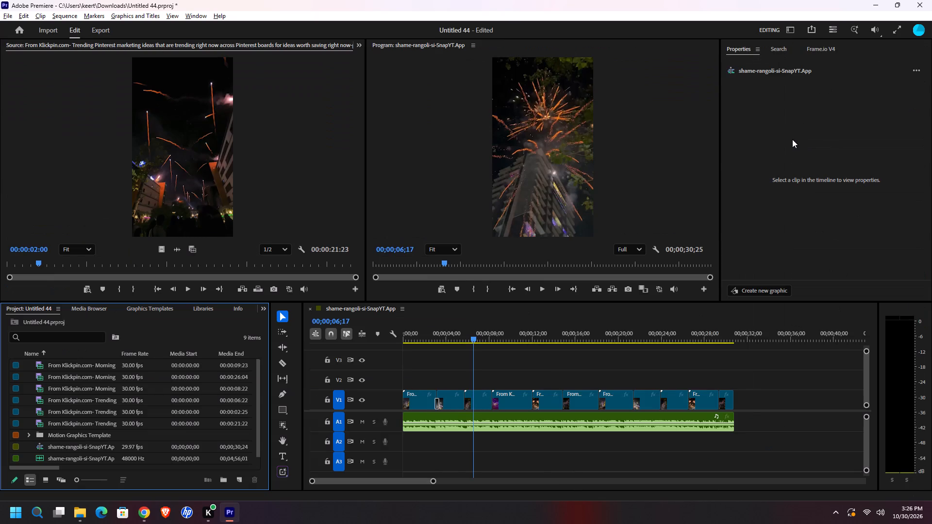
Create a new bin in the project, keeping its default name.
scroll(208, 456, "down", 5)
left_click(226, 479)
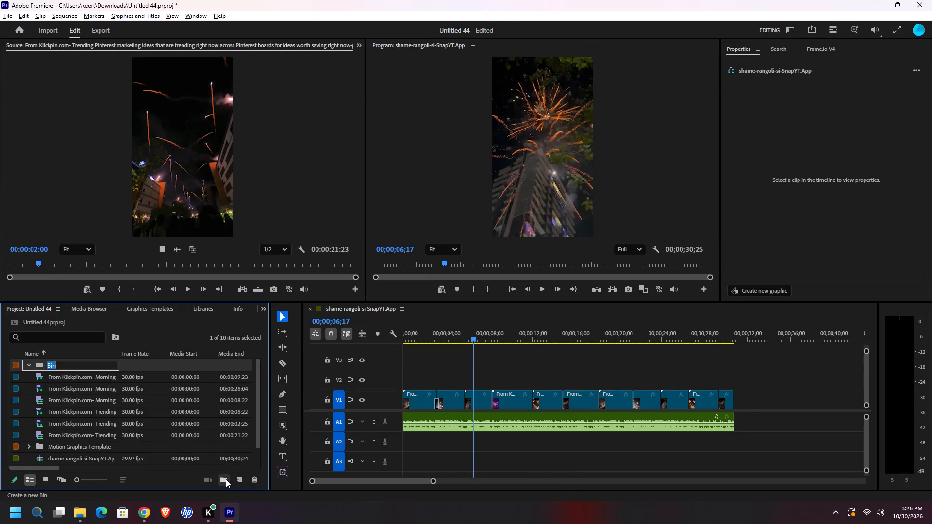
left_click(155, 331)
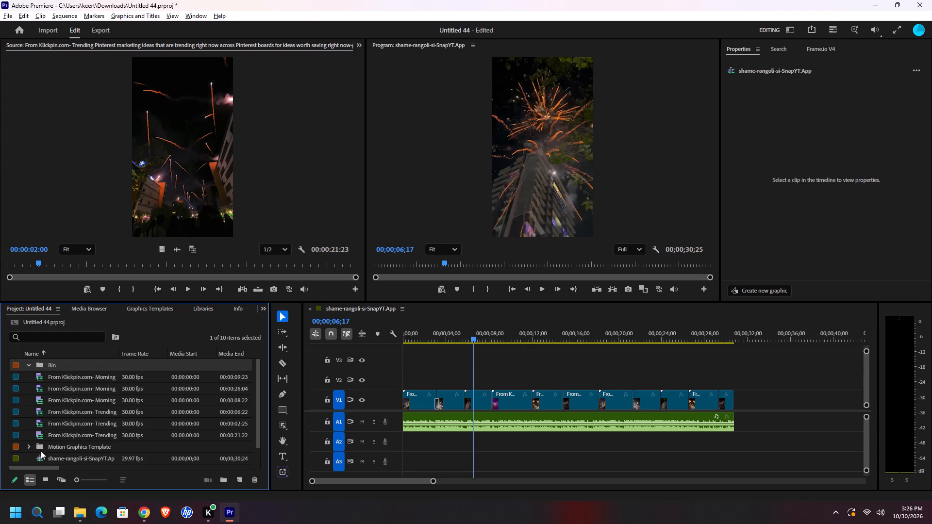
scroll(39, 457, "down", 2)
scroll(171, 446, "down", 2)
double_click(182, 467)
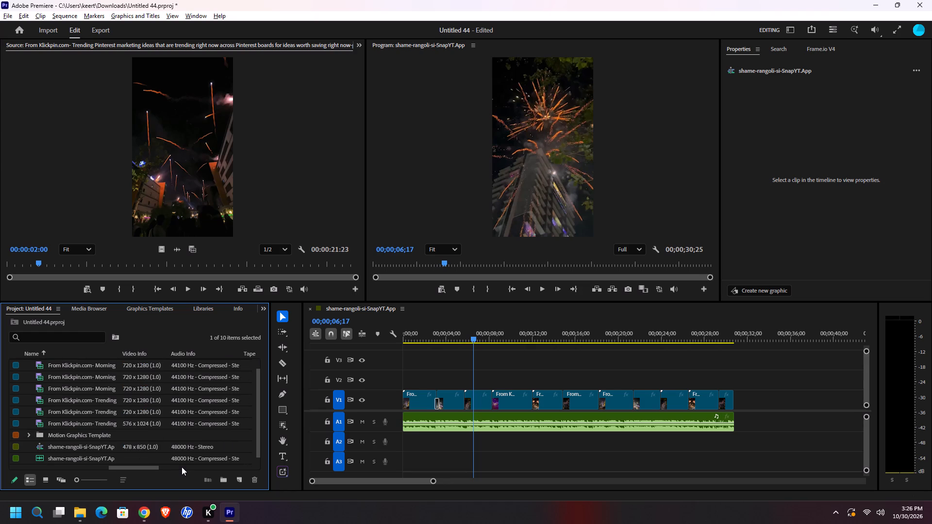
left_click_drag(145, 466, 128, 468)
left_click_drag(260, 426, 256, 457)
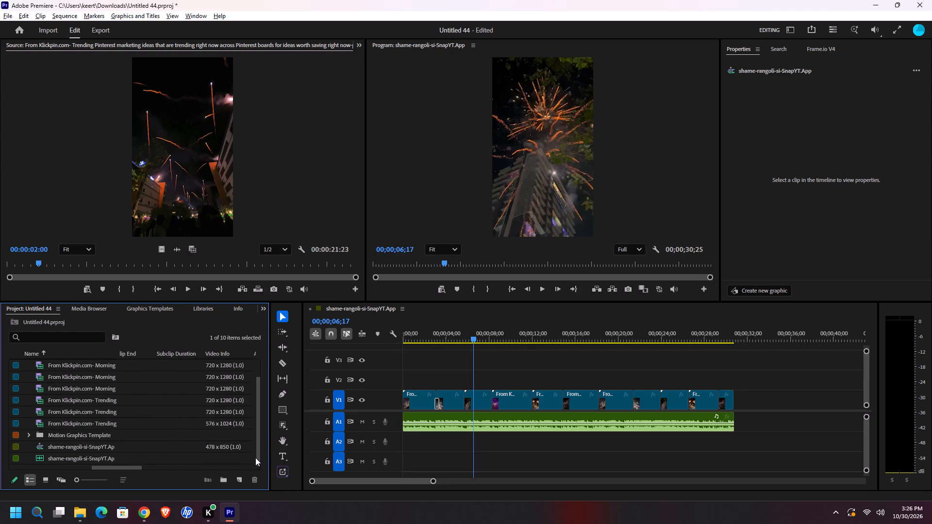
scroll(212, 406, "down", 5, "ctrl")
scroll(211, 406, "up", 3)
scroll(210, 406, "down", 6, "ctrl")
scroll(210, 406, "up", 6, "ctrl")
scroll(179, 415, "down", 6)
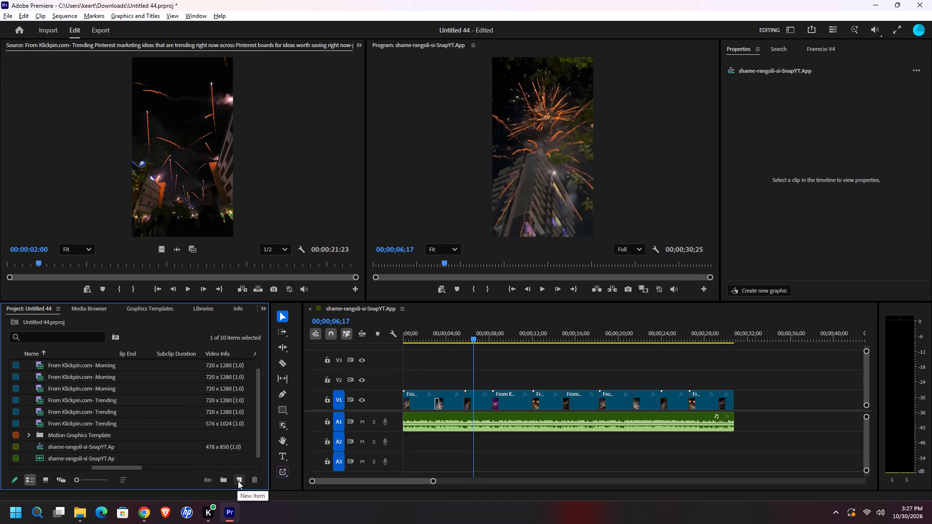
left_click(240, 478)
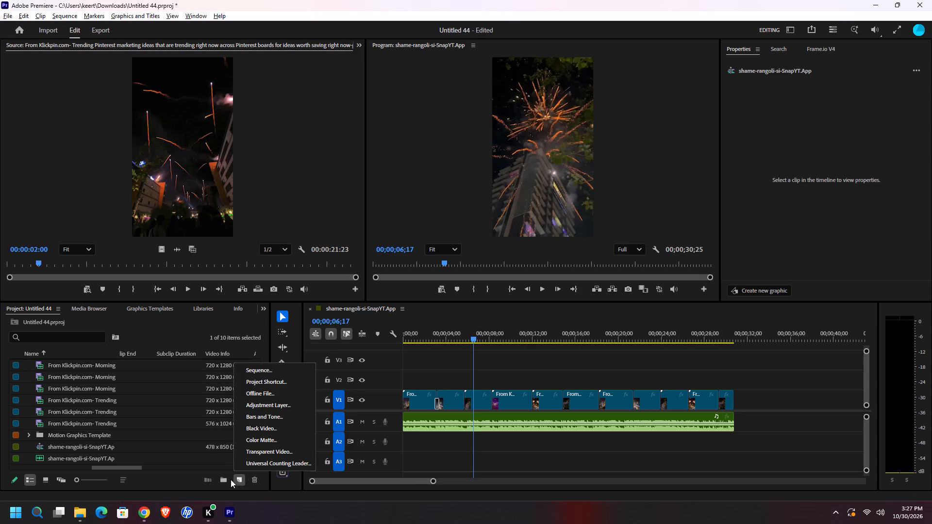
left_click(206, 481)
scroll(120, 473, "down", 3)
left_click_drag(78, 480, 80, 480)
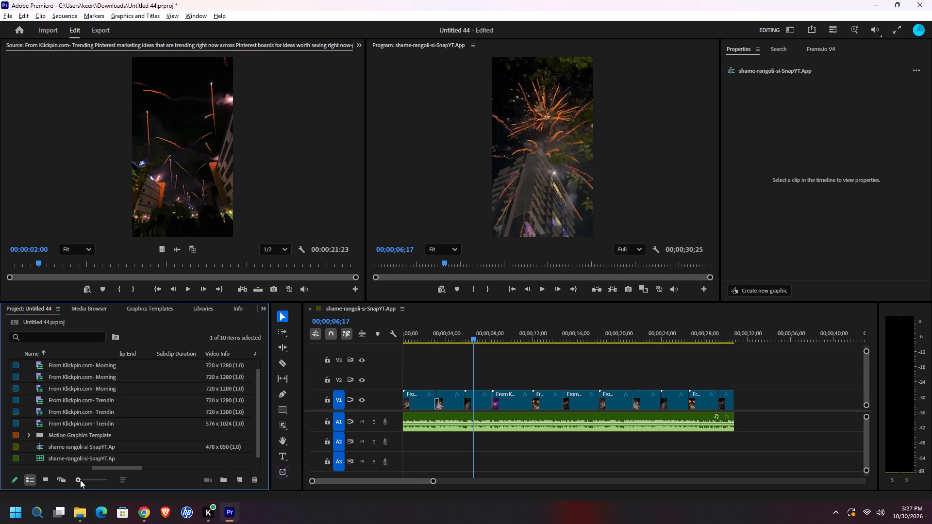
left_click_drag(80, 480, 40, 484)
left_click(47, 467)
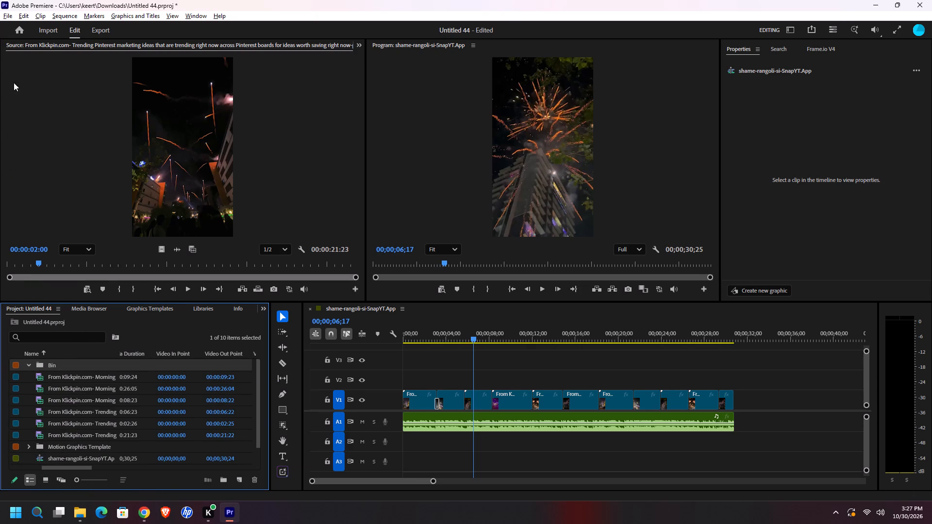
Import the Glossy Diwali Vibes Gurgaon Logo PNG from the Downloads folder, with a new sequence created from it.
left_click(47, 28)
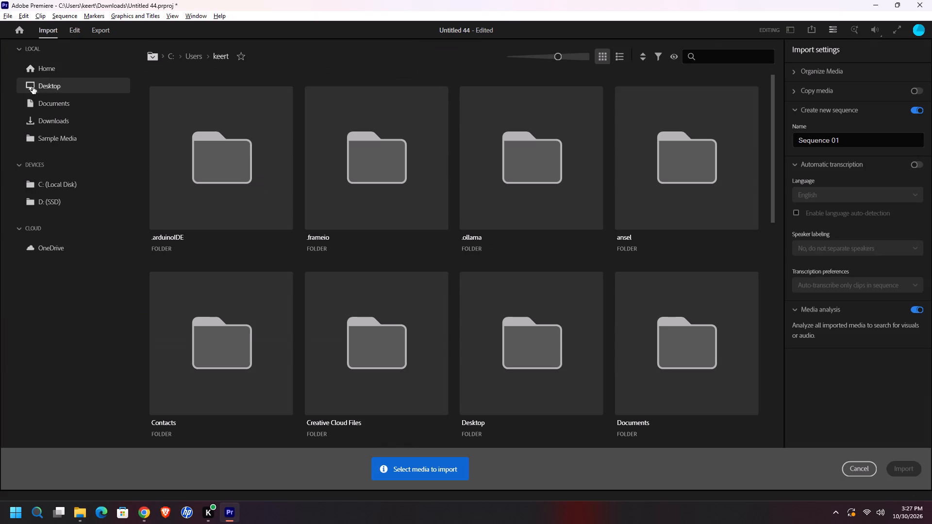
left_click(48, 103)
left_click(52, 86)
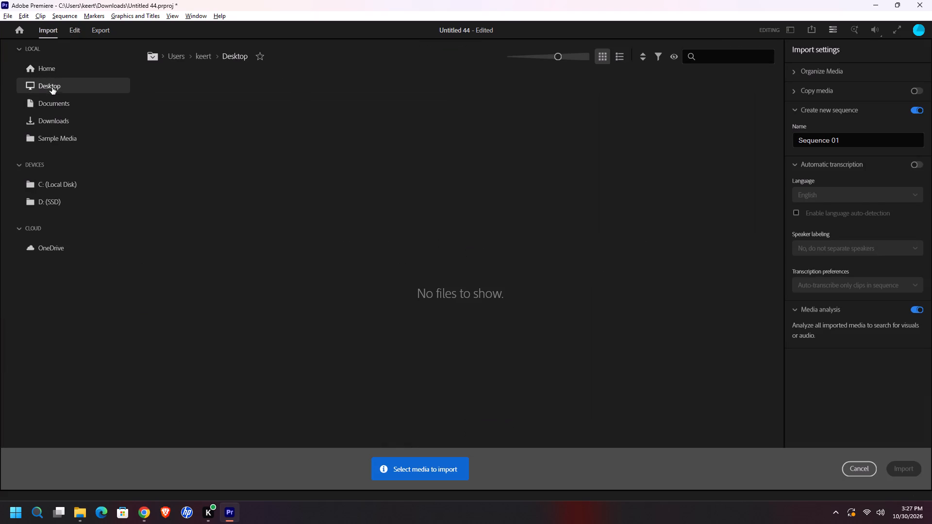
left_click(50, 120)
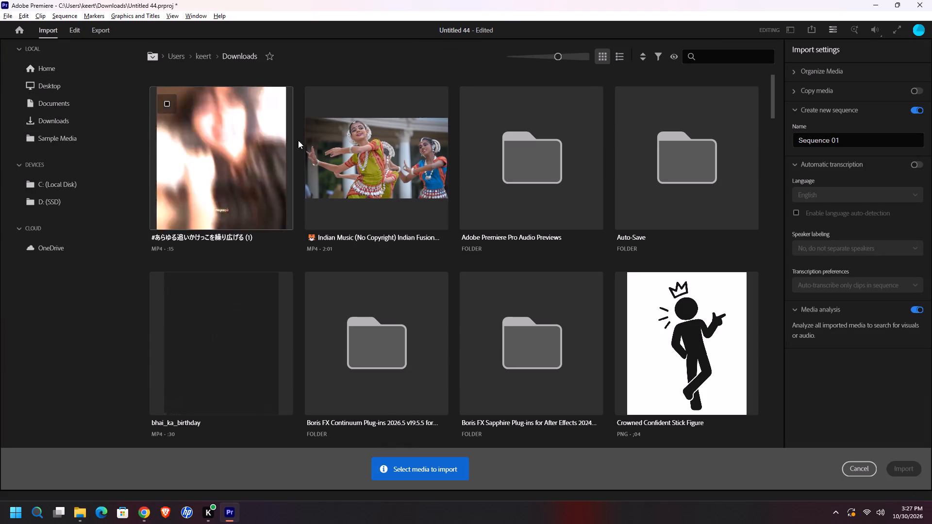
scroll(396, 172, "down", 12)
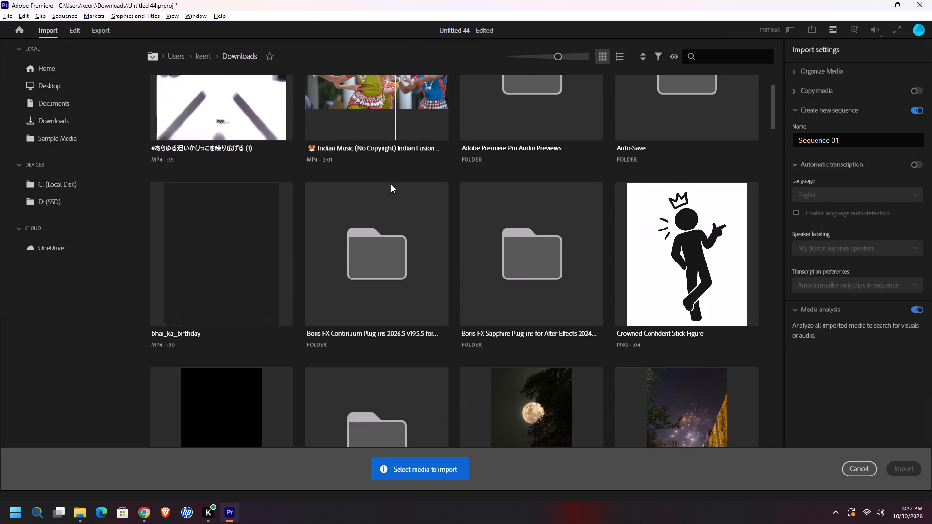
scroll(391, 184, "down", 20)
scroll(391, 184, "down", 20)
scroll(391, 184, "down", 1)
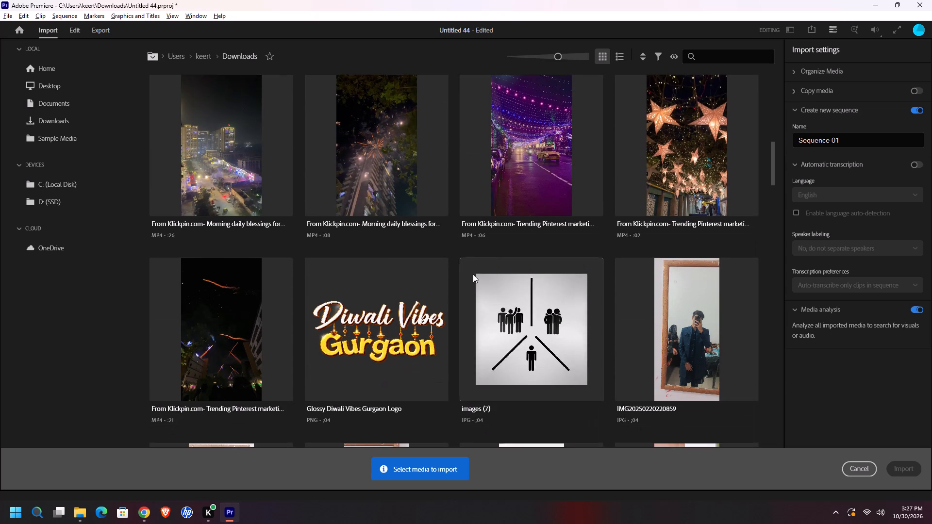
scroll(473, 274, "down", 2)
left_click(385, 274)
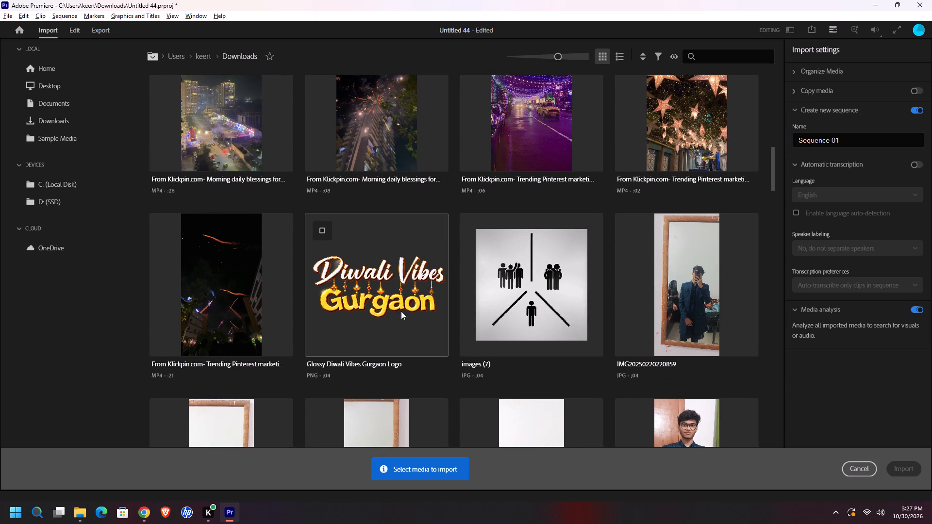
left_click(395, 300)
left_click(913, 476)
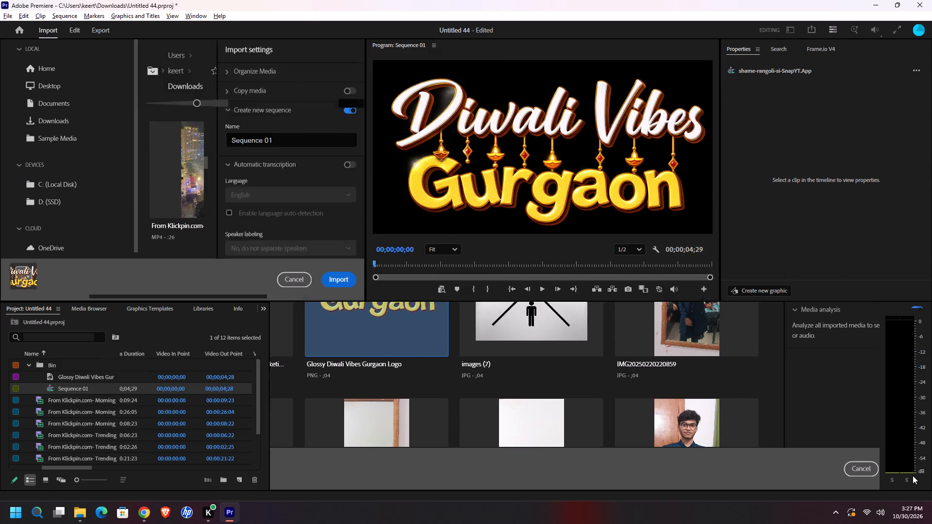
Place the Glossy Diwali Vibes Gurgaon Logo image on V2 at the start of Sequence 01.
left_click(67, 388)
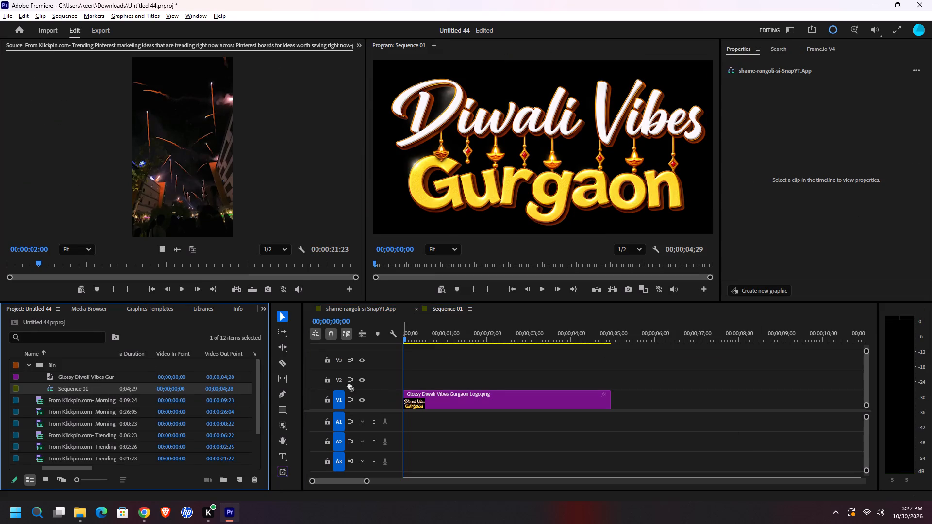
left_click(75, 377)
left_click_drag(76, 376, 406, 379)
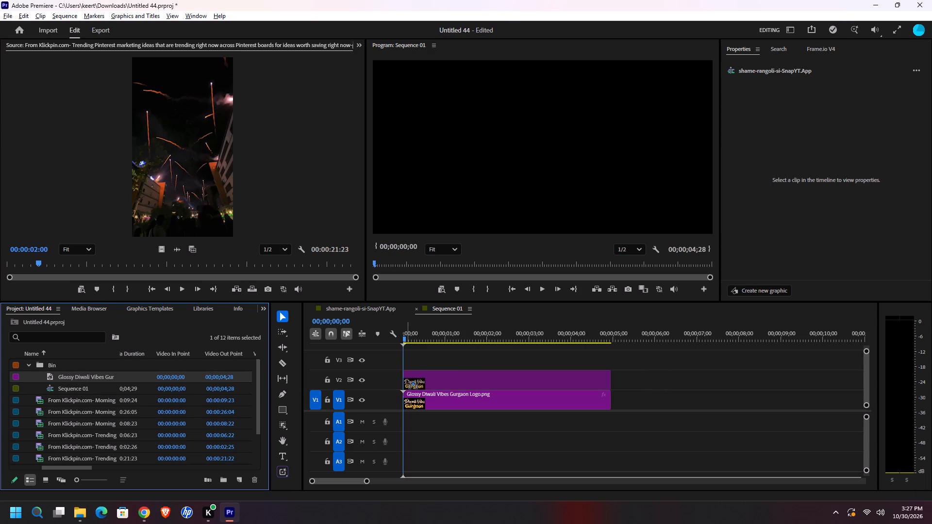
left_click_drag(406, 379, 408, 379)
scroll(441, 381, "down", 5)
scroll(441, 381, "up", 5)
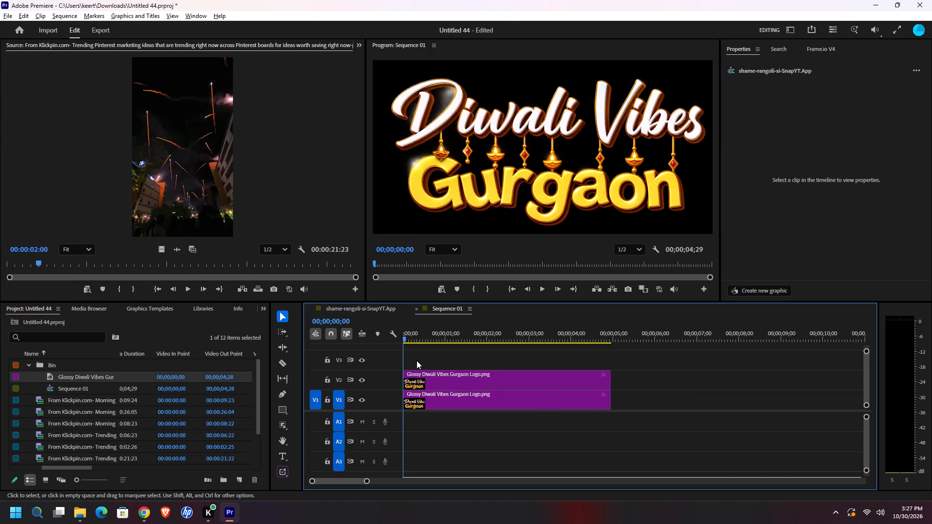
Undo both placements of the logo image in Sequence 01, and close that sequence.
key("ctrl+z")
key("ctrl+z")
scroll(414, 314, "up", 2)
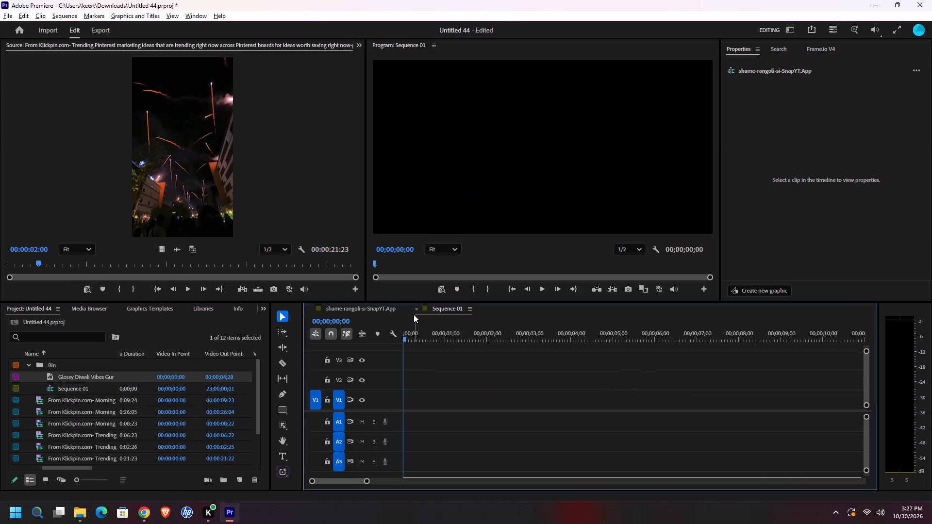
scroll(414, 314, "up", 4)
left_click(416, 309)
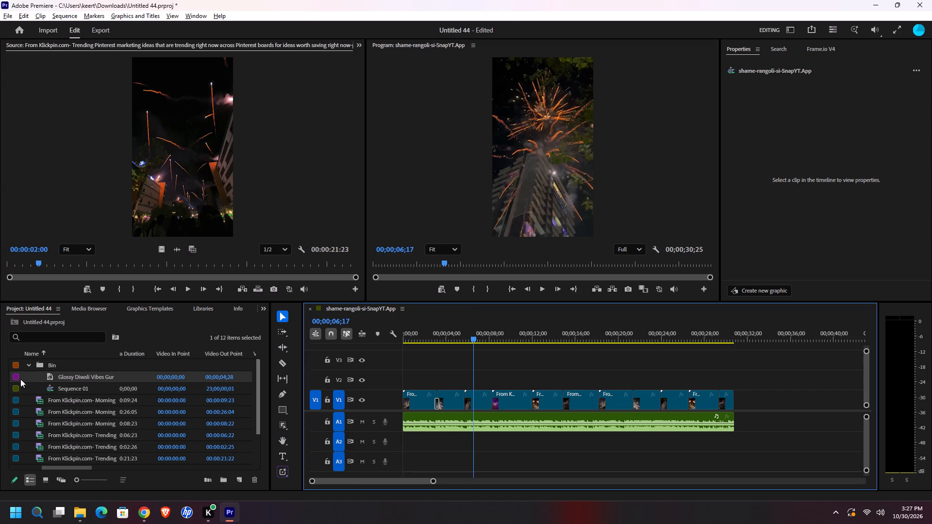
Place the Glossy Diwali Vibes Gurgaon Logo image on V2 at the start of the shame-rangoli-si sequence.
left_click_drag(67, 377, 394, 379)
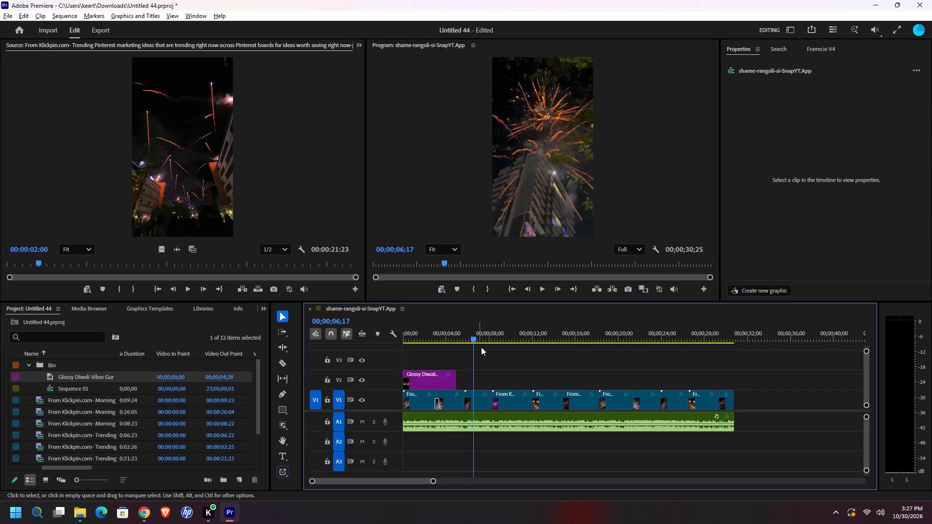
Turn off timeline snapping and scale the V2 logo image down to 17 %.
left_click_drag(477, 339, 415, 343)
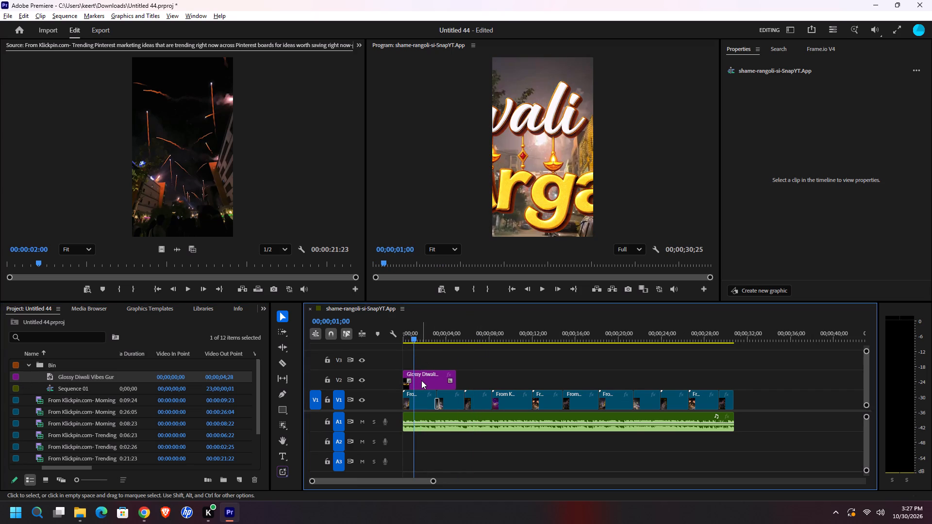
left_click(421, 380)
key("s")
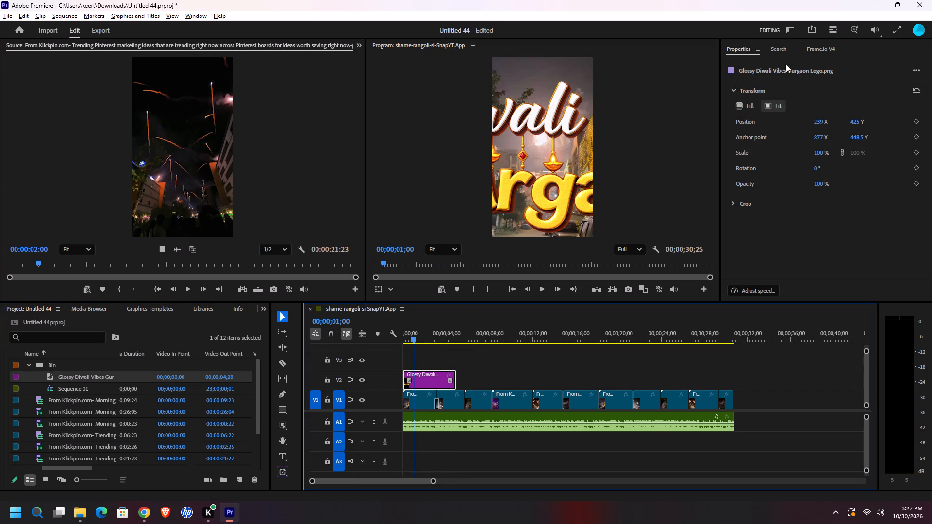
left_click_drag(820, 152, 781, 161)
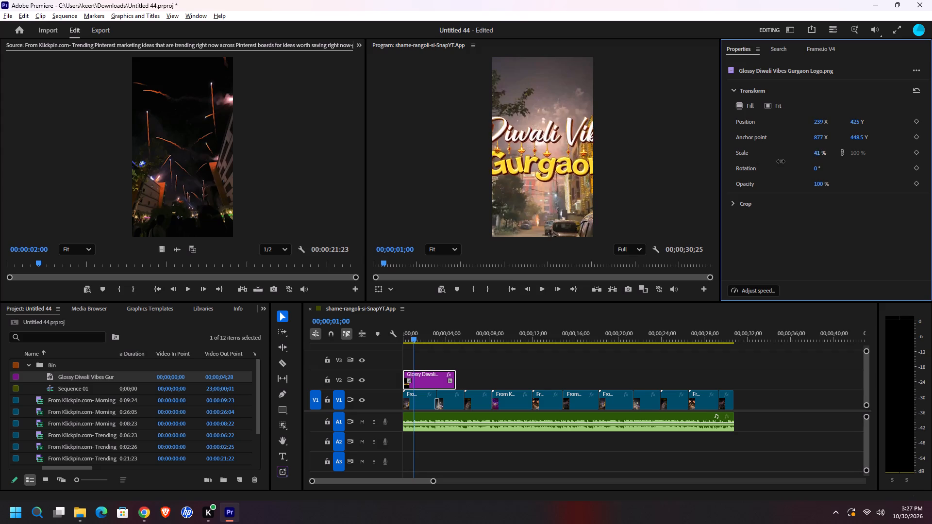
left_click_drag(781, 161, 769, 162)
Position the logo near the top of the vertical frame at 228 X, 183 Y.
scroll(600, 134, "up", 1)
scroll(548, 148, "up", 1)
left_click_drag(551, 158, 538, 102)
left_click_drag(548, 141, 549, 137)
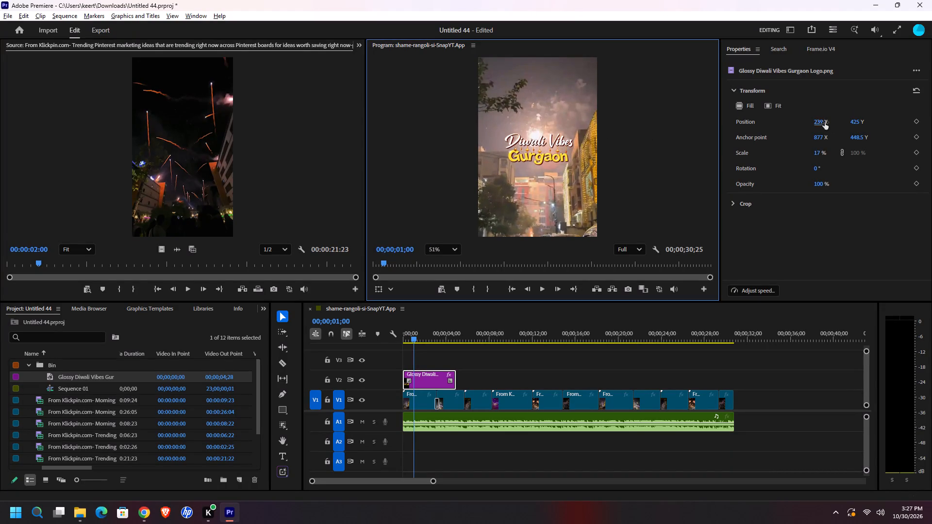
left_click_drag(817, 121, 804, 120)
left_click_drag(855, 121, 871, 122)
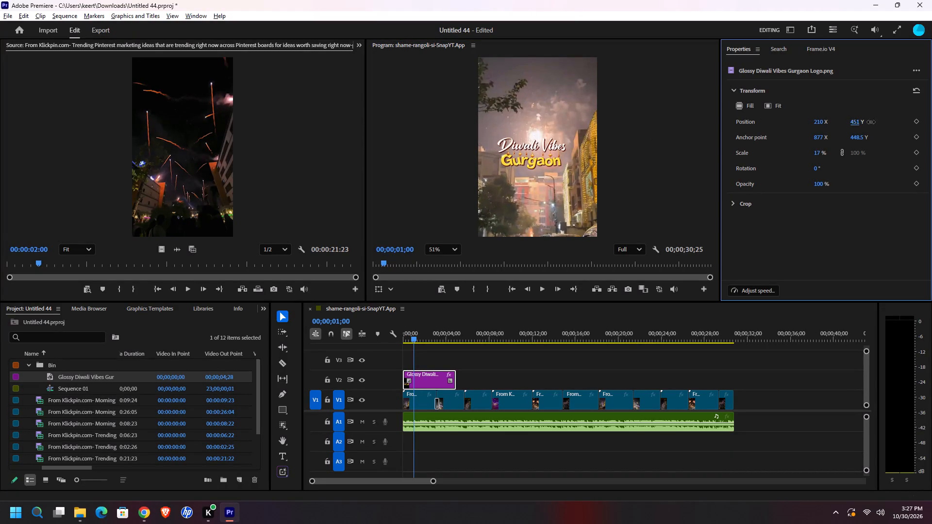
left_click_drag(871, 122, 757, 140)
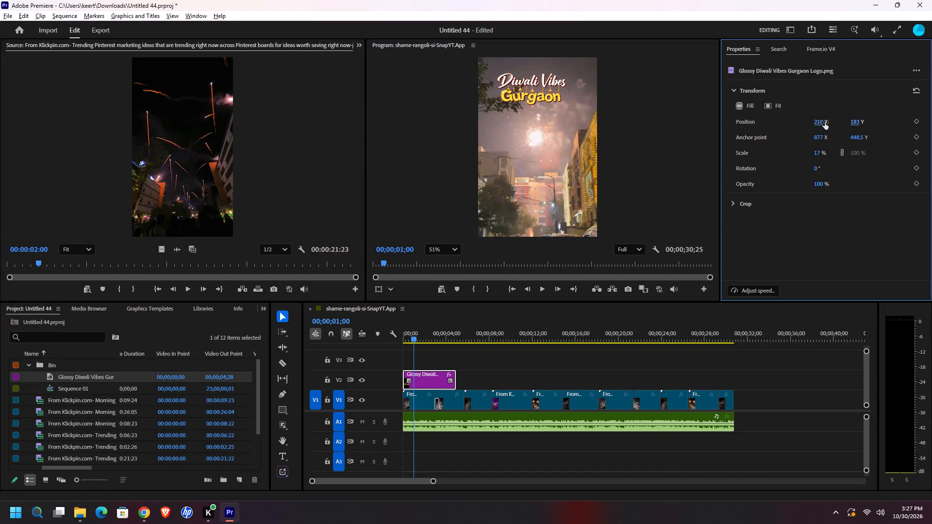
left_click_drag(820, 122, 832, 124)
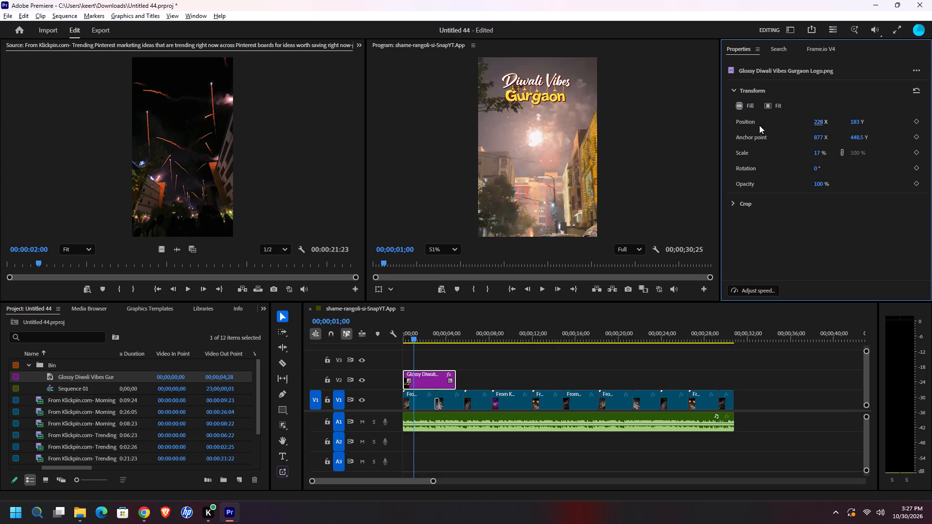
Extend the logo clip on V2 to the end of the sequence, about 00;00;30;26.
scroll(548, 123, "down", 4)
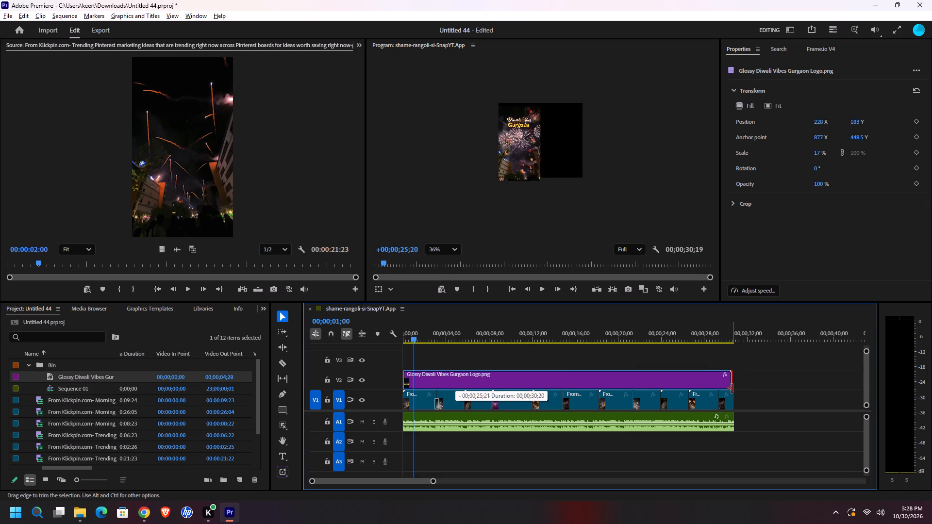
left_click_drag(639, 339, 710, 349)
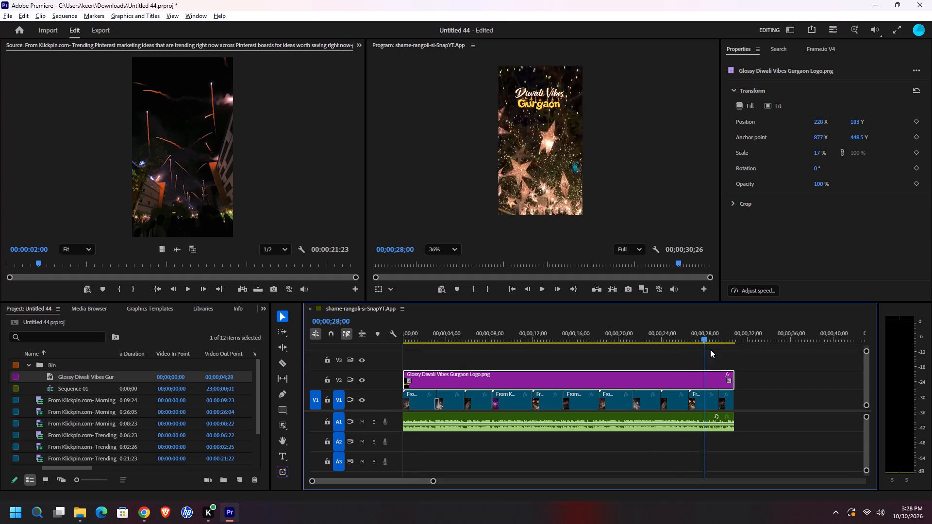
left_click_drag(710, 349, 737, 356)
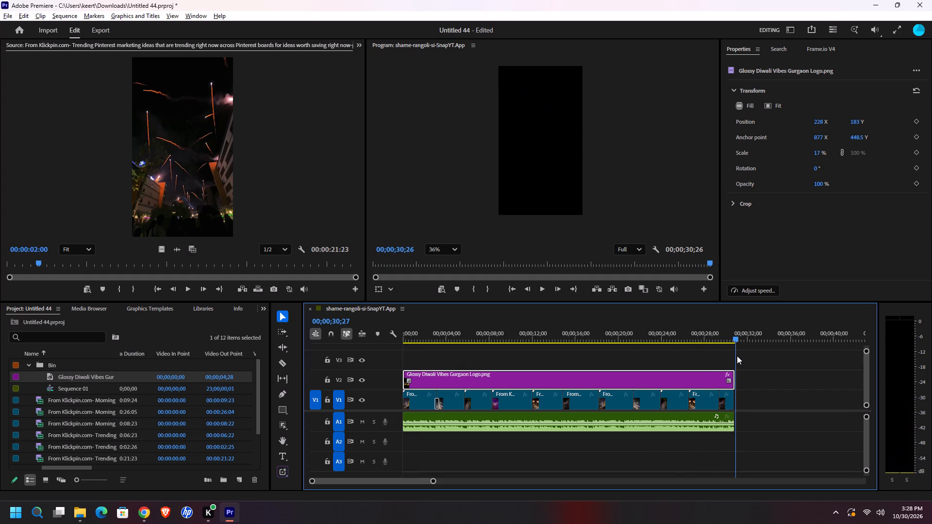
left_click_drag(737, 356, 736, 356)
Align the ends of the last V1 clip and the V2 logo clip with the audio's end at 00;00;30;25, and save the project.
left_click_drag(432, 479, 418, 479)
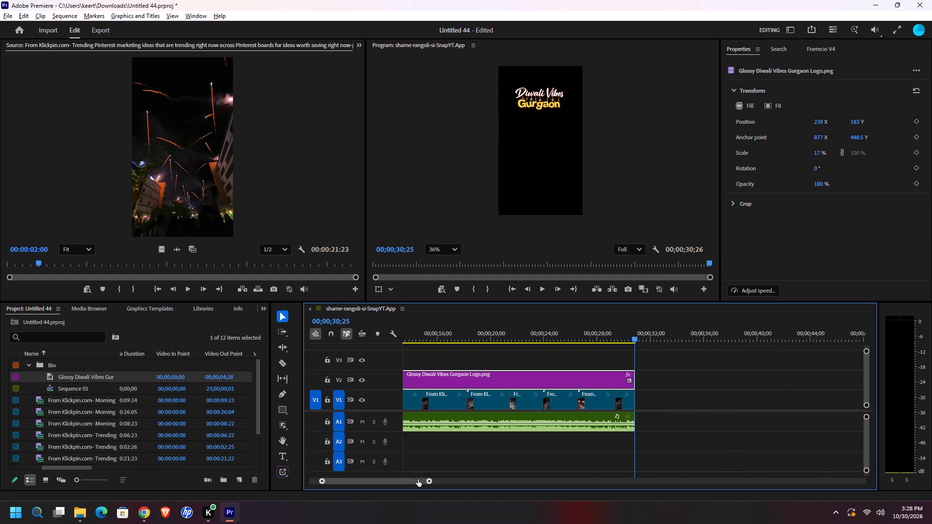
left_click_drag(418, 479, 323, 476)
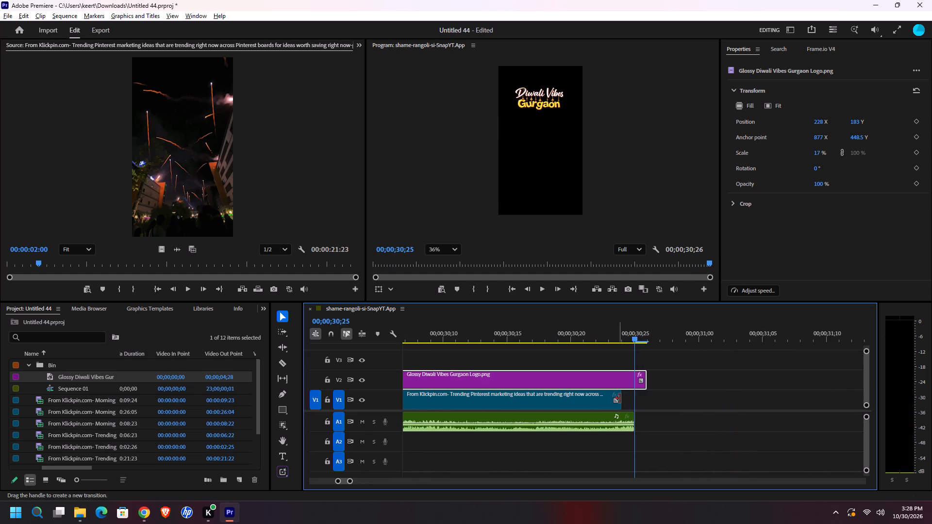
left_click_drag(620, 398, 638, 398)
left_click_drag(646, 379, 643, 378)
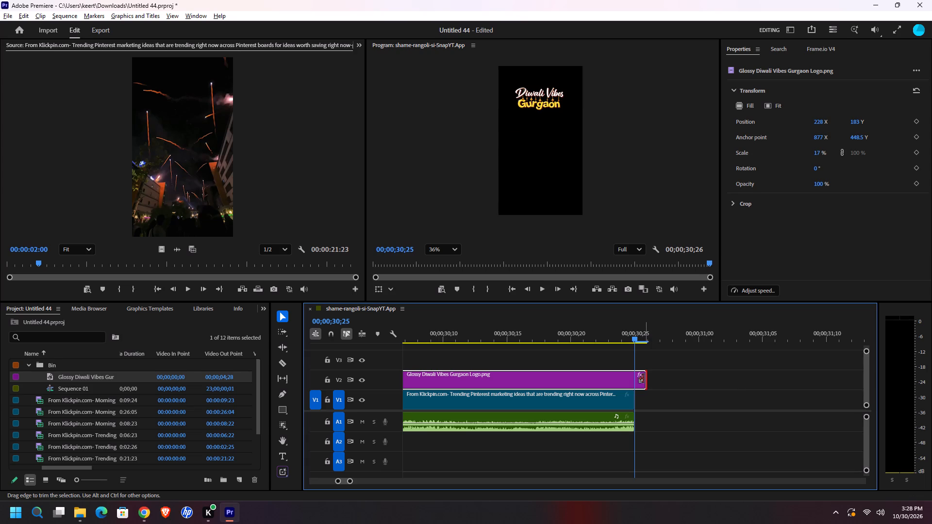
left_click_drag(643, 378, 637, 378)
key("ctrl+s")
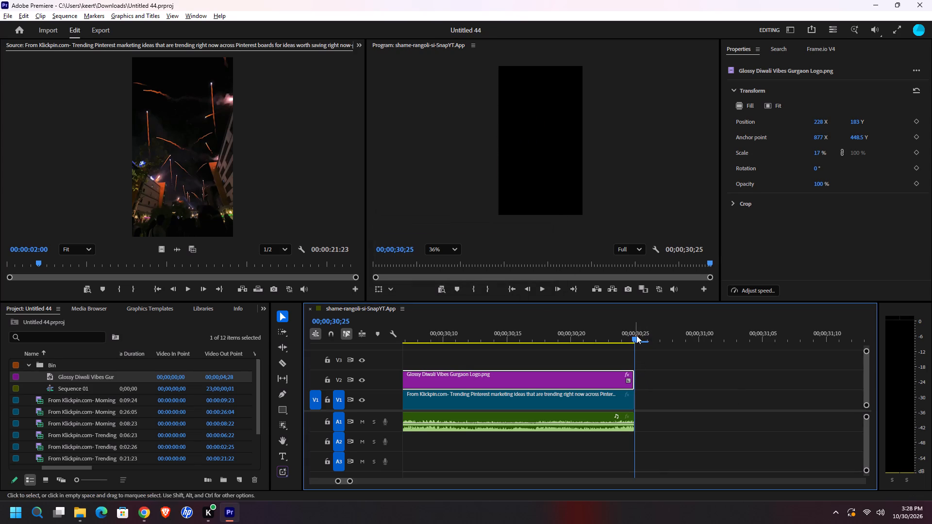
With the playhead at 00;00;29;15, set the logo's scale to 16 % and its anchor point to 826 X, 465 Y.
left_click_drag(635, 339, 491, 365)
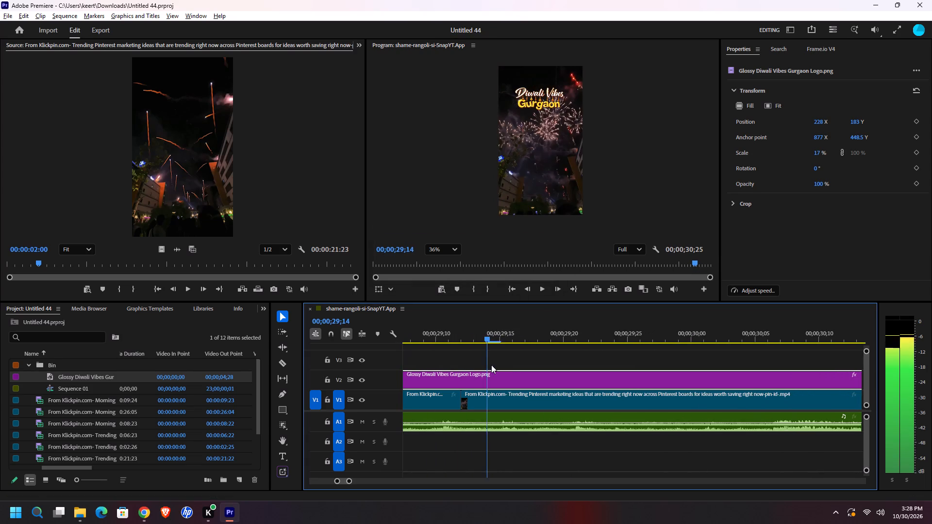
left_click_drag(491, 365, 503, 365)
left_click(541, 103)
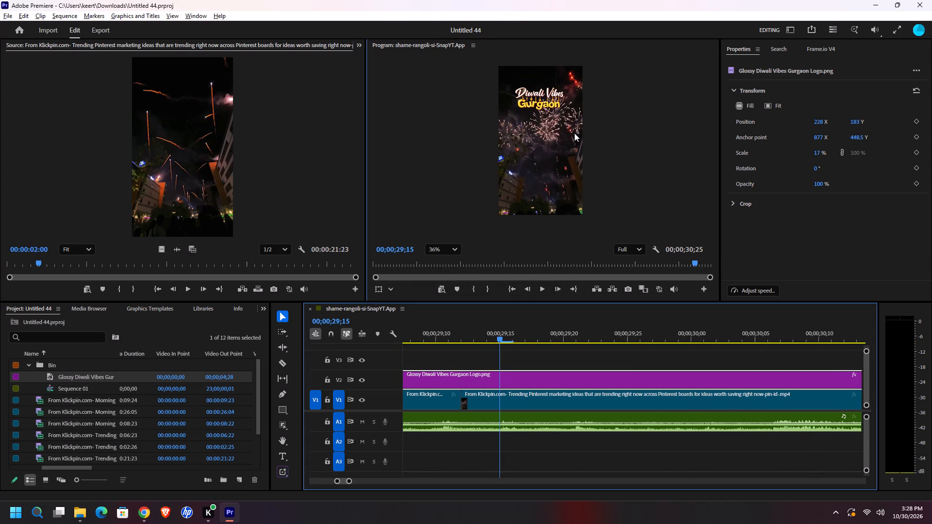
left_click(820, 153)
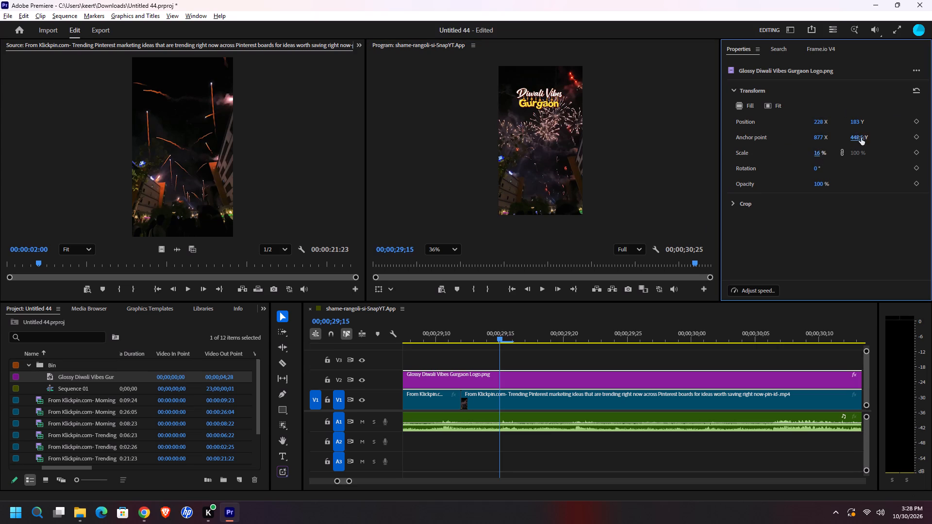
left_click_drag(859, 137, 868, 136)
left_click_drag(816, 137, 825, 136)
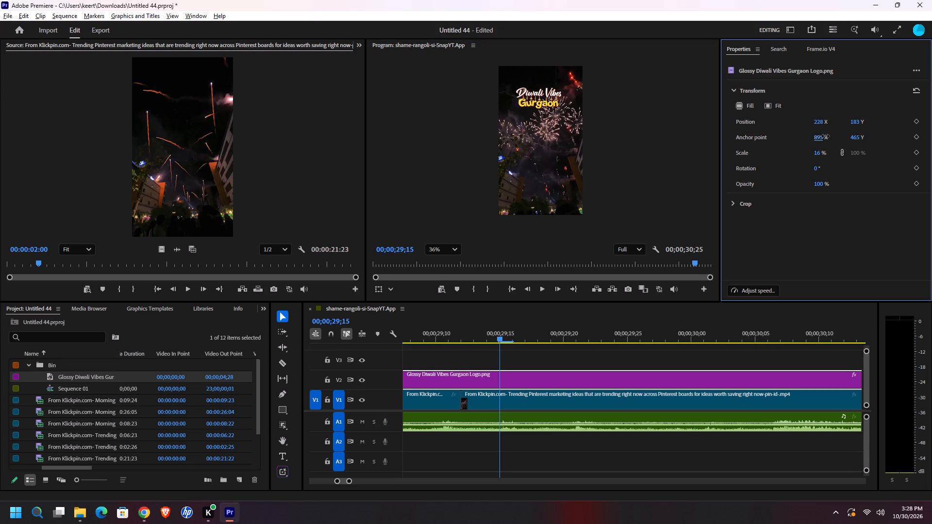
left_click_drag(825, 136, 794, 138)
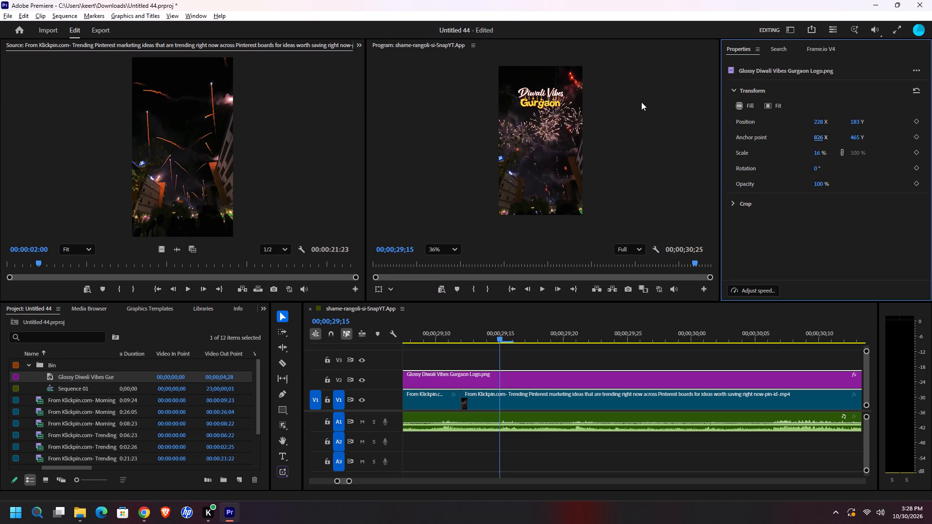
Switch the workspace from Editing to Vertical and save the project.
left_click(781, 28)
left_click(791, 31)
key("ctrl+s")
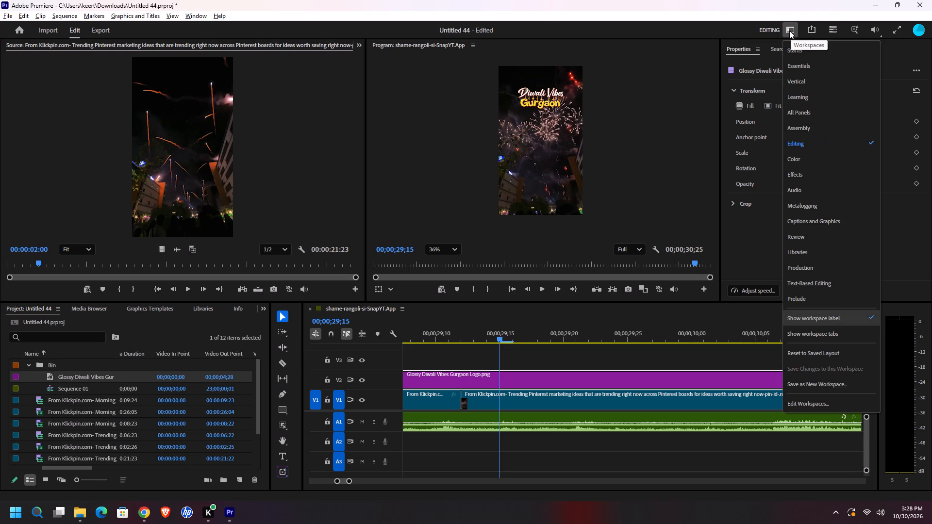
left_click(806, 79)
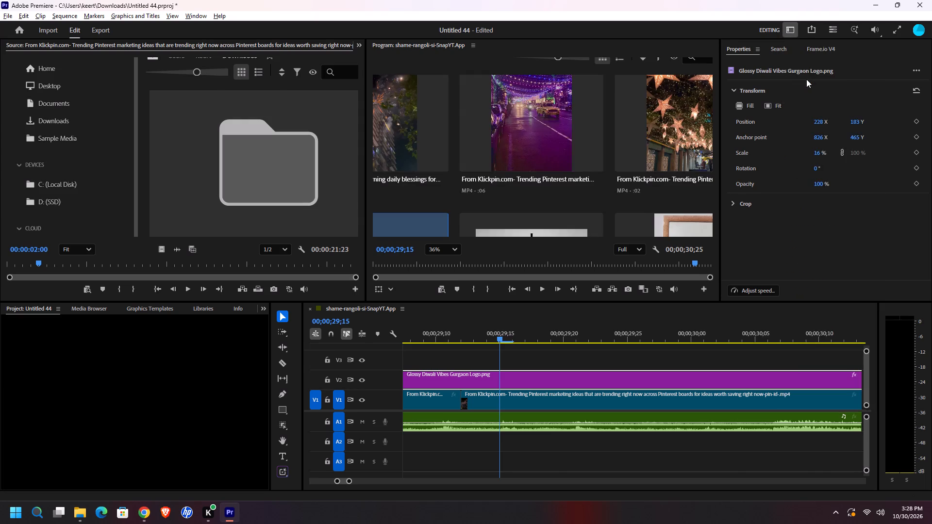
key("ctrl+s")
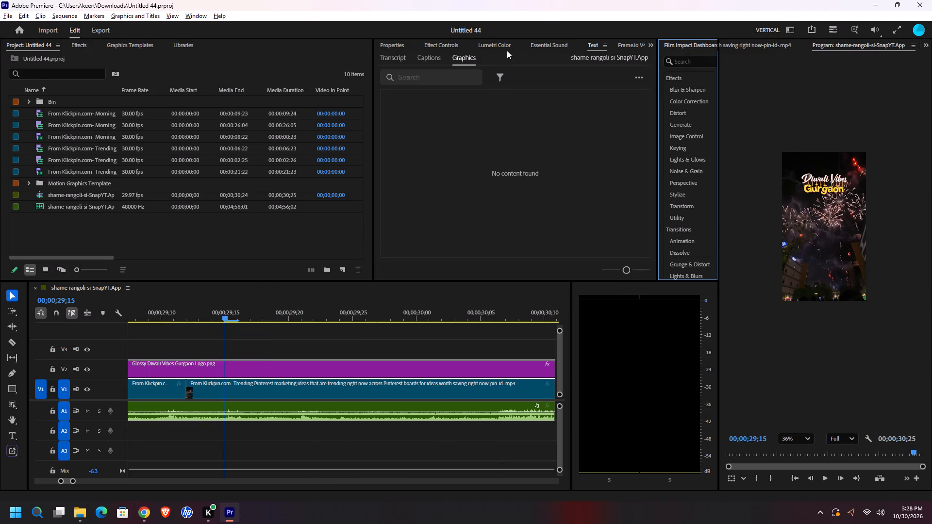
Search the effects for "DROP" and apply the Sapphire Lighting effect S_DropShadow to the logo clip on V2.
scroll(106, 45, "down", 1)
left_click(44, 62)
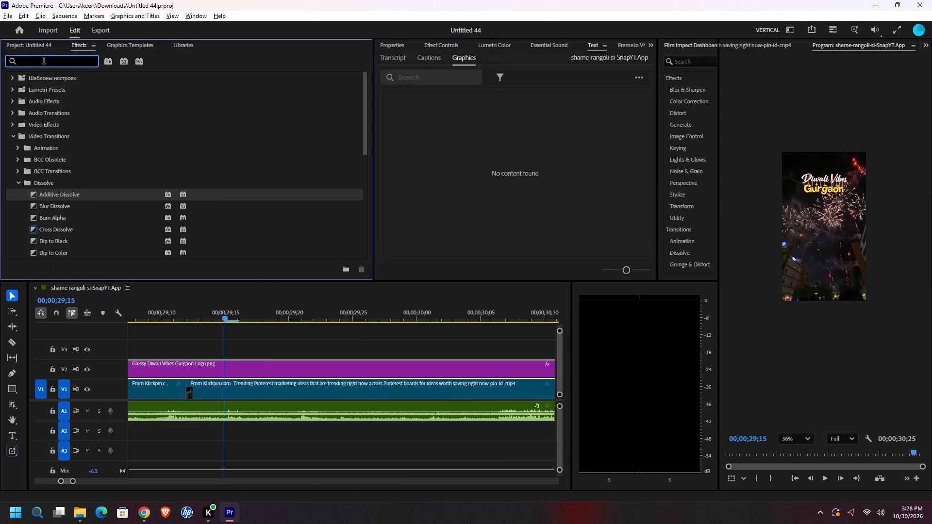
type("DROP")
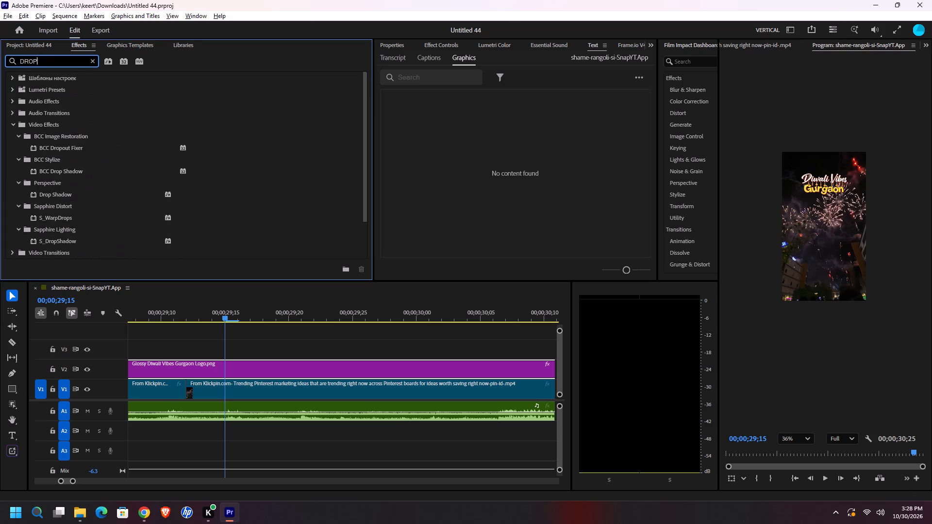
scroll(72, 187, "down", 3)
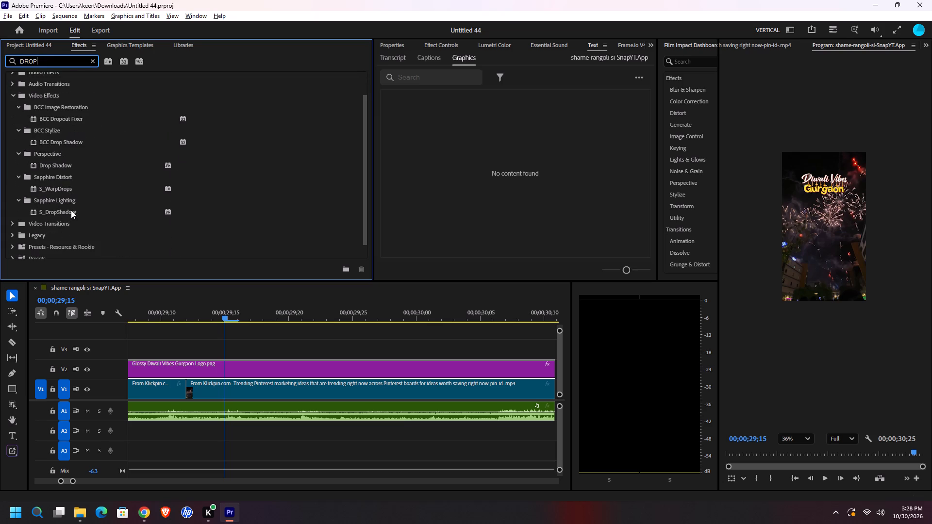
left_click_drag(66, 211, 249, 367)
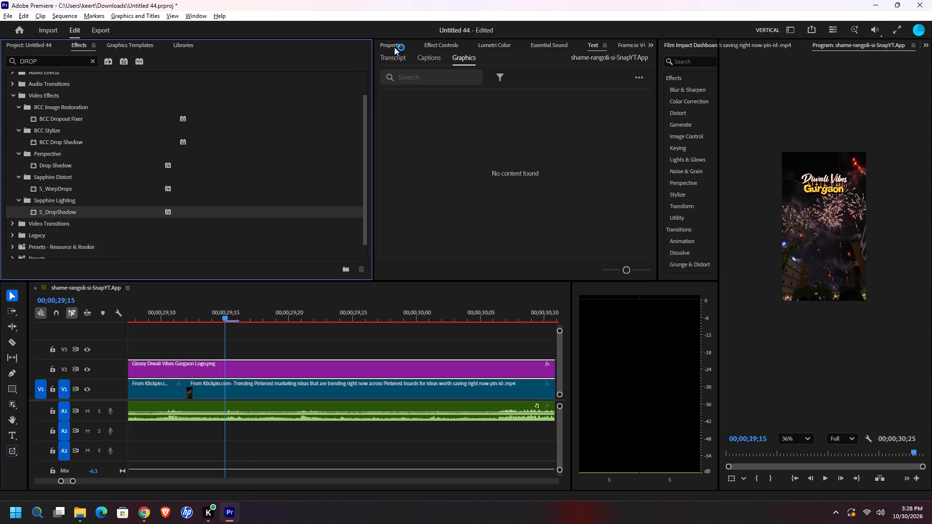
Set the Shadow Blur of the logo's S_DropShadow effect to 78.
scroll(401, 43, "up", 3)
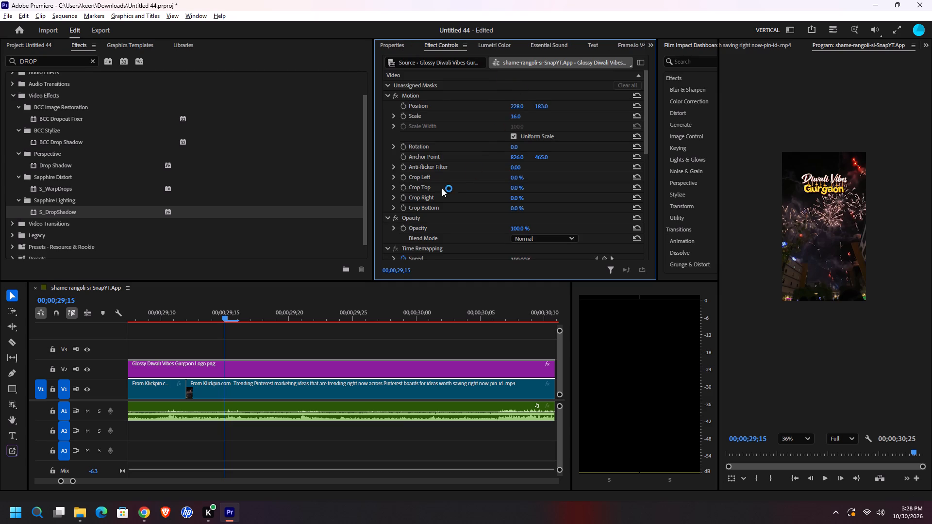
scroll(412, 211, "down", 7)
scroll(449, 185, "down", 12)
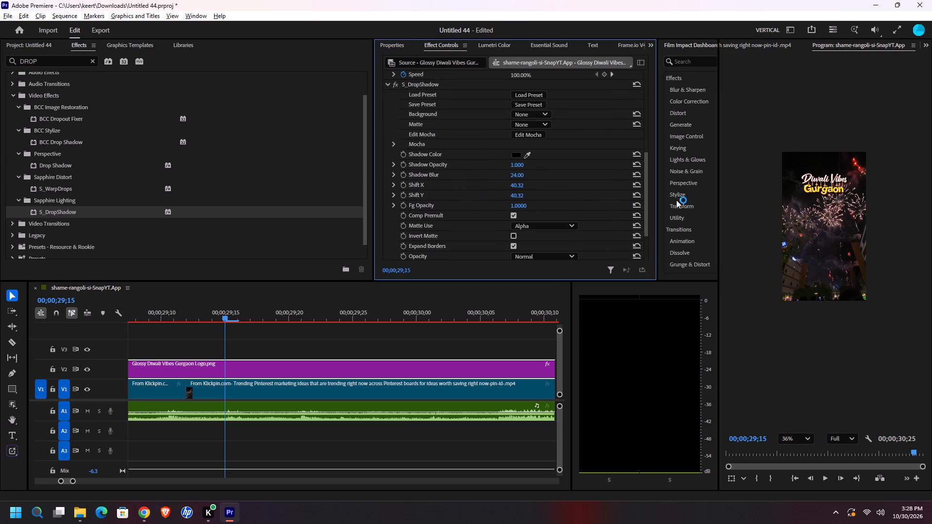
scroll(821, 182, "up", 20)
scroll(832, 188, "down", 1)
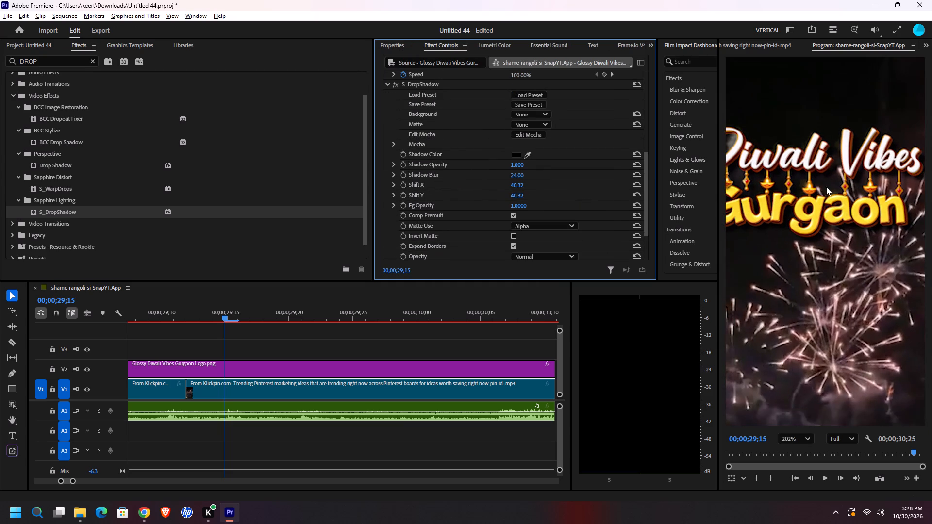
scroll(850, 188, "down", 1)
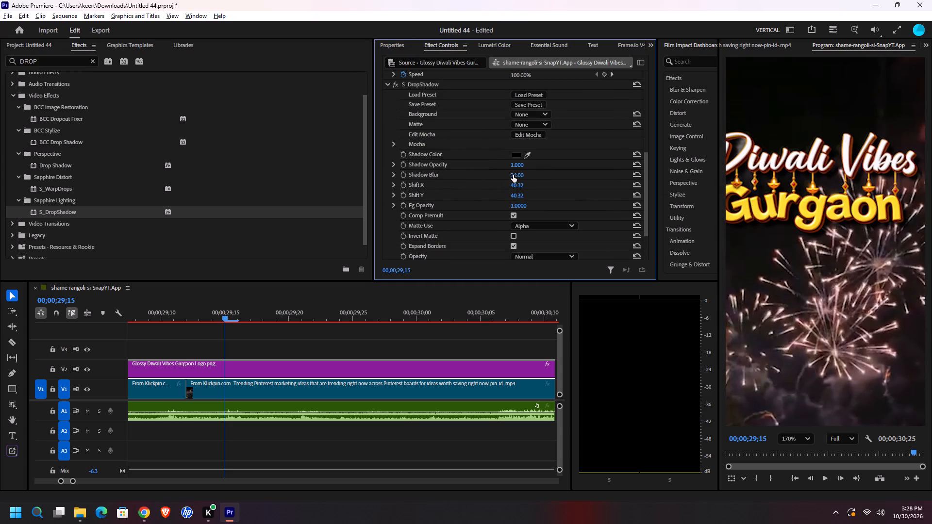
left_click_drag(519, 174, 513, 184)
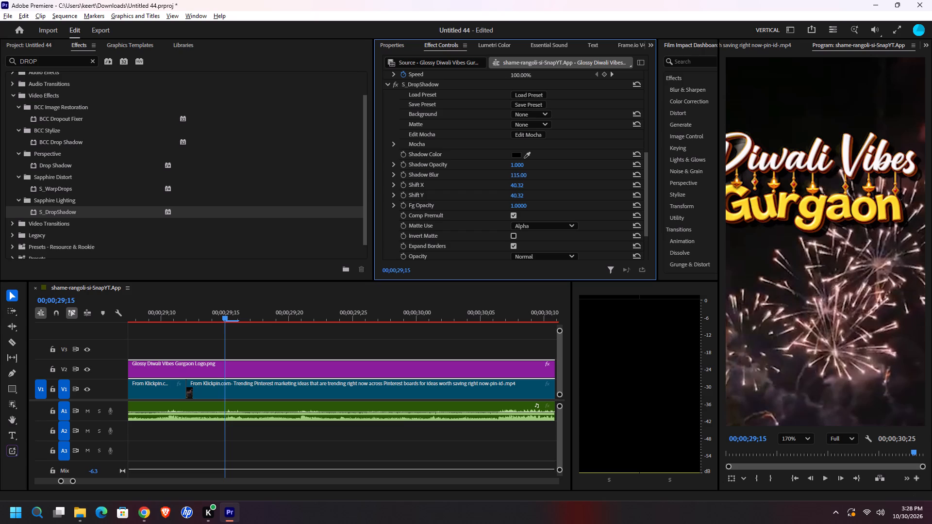
left_click_drag(513, 184, 494, 186)
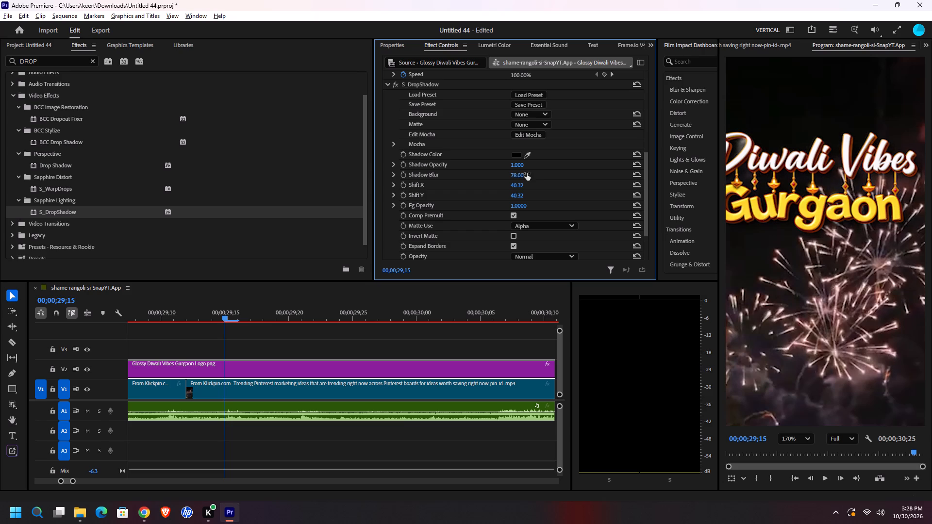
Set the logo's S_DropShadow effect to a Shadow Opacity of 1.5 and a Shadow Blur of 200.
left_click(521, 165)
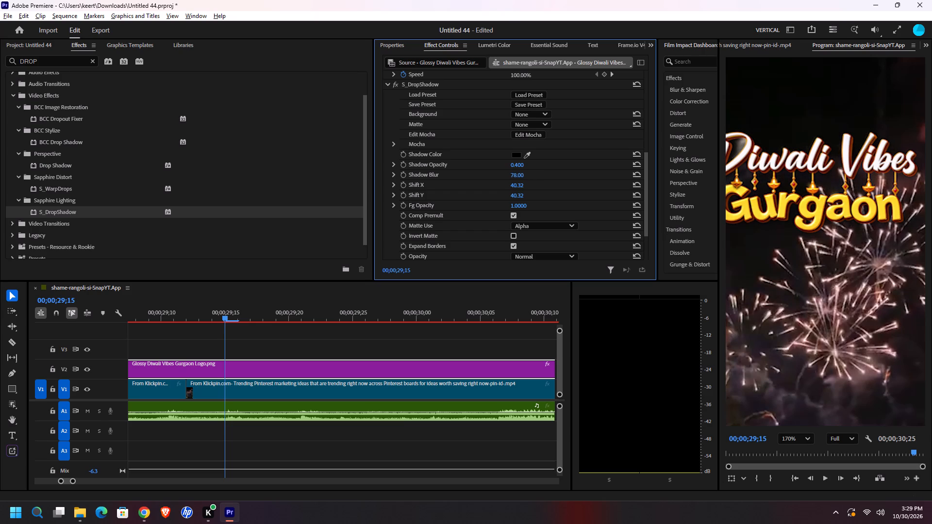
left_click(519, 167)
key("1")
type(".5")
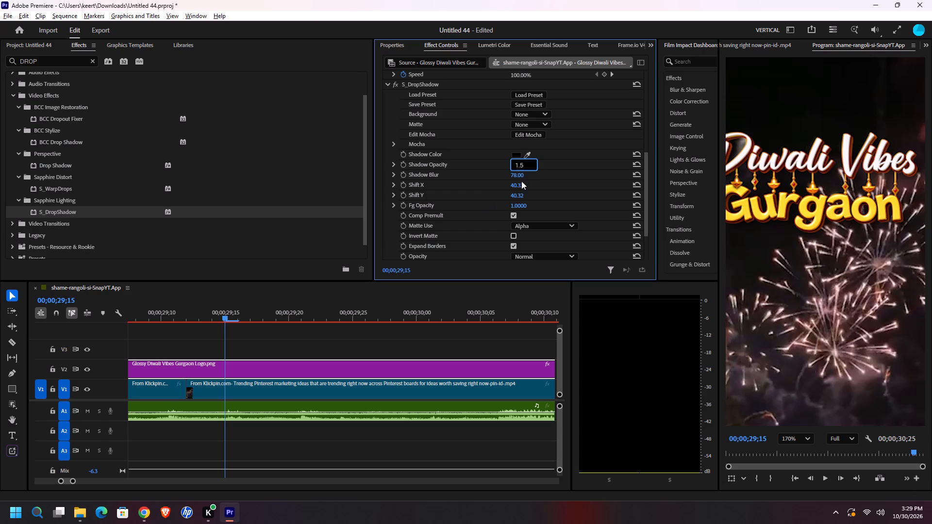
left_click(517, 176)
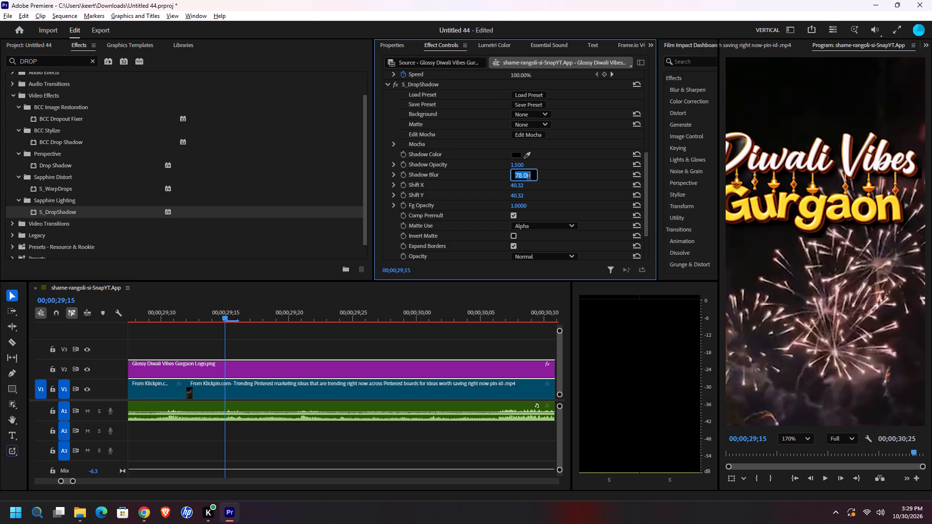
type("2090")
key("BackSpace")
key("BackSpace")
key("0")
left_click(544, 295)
Save the project.
key("ctrl+s")
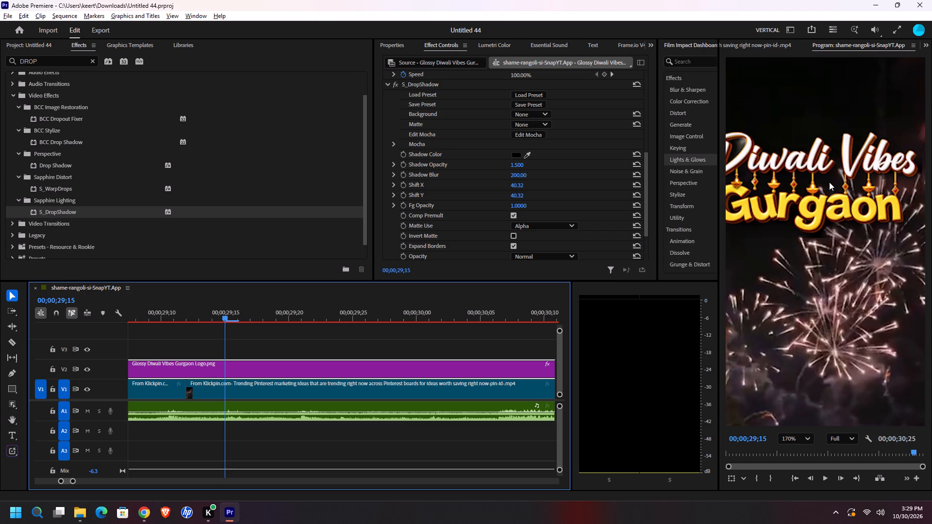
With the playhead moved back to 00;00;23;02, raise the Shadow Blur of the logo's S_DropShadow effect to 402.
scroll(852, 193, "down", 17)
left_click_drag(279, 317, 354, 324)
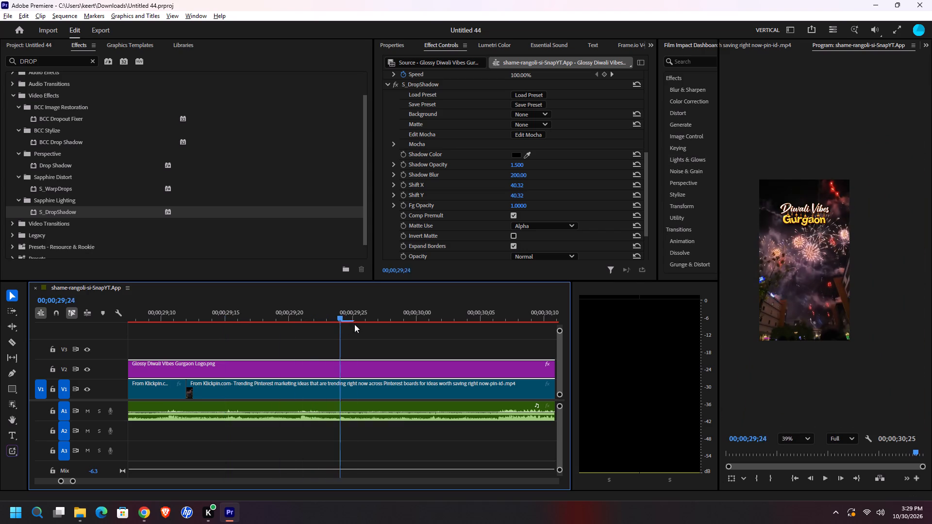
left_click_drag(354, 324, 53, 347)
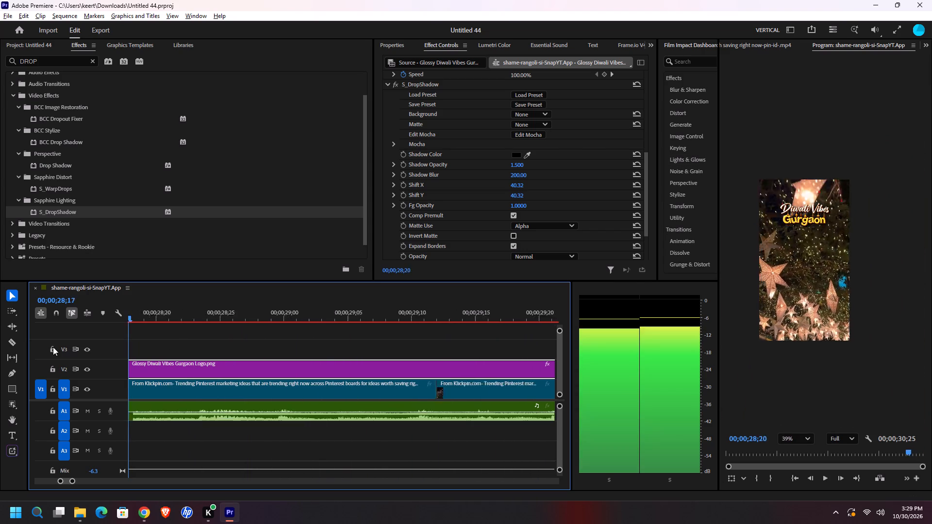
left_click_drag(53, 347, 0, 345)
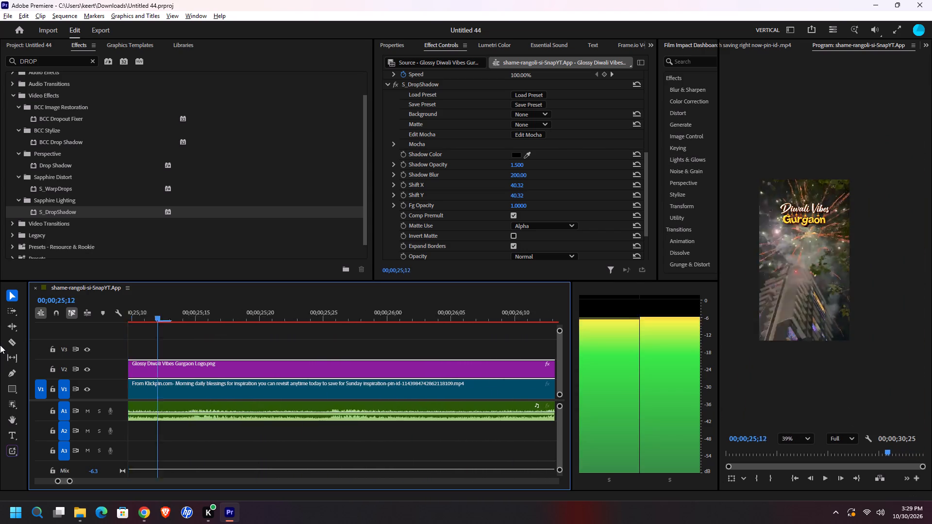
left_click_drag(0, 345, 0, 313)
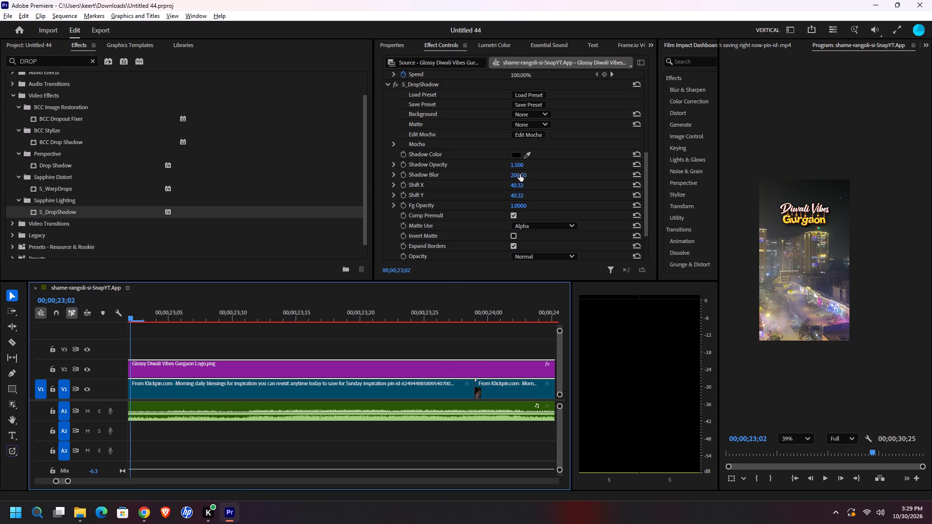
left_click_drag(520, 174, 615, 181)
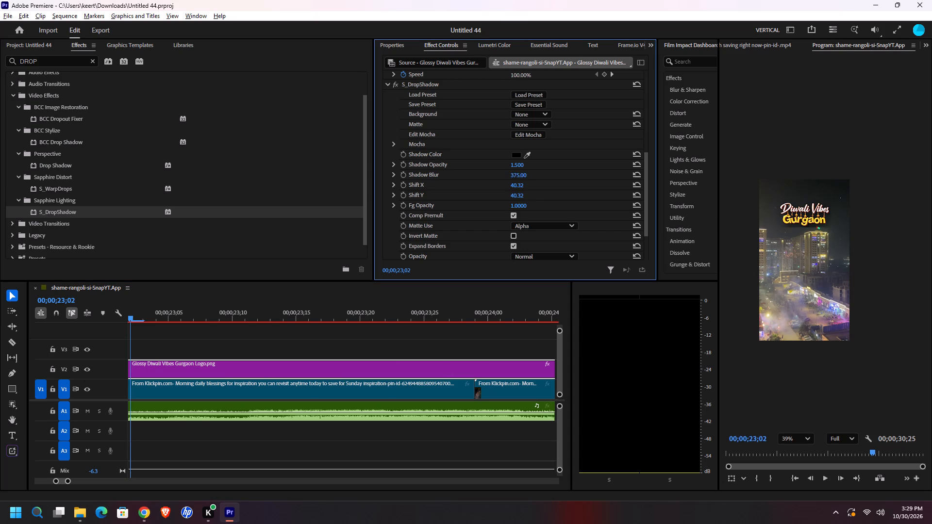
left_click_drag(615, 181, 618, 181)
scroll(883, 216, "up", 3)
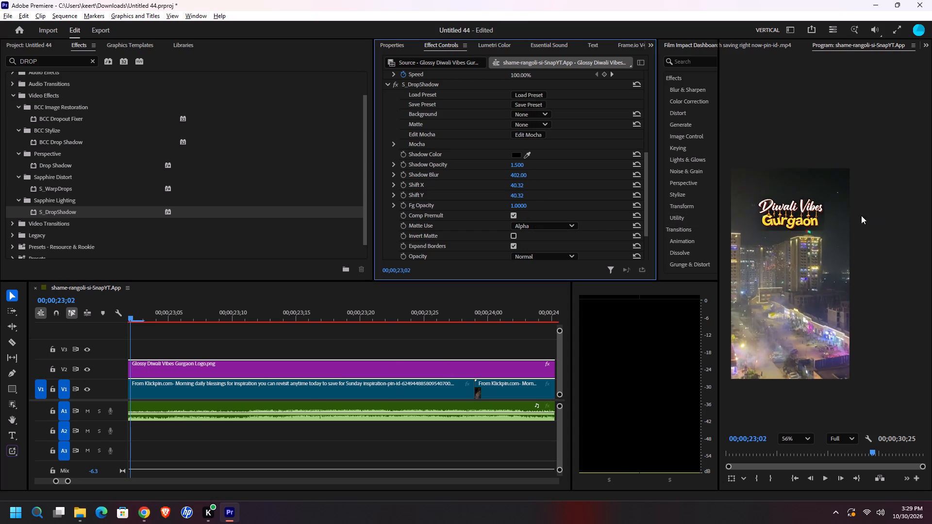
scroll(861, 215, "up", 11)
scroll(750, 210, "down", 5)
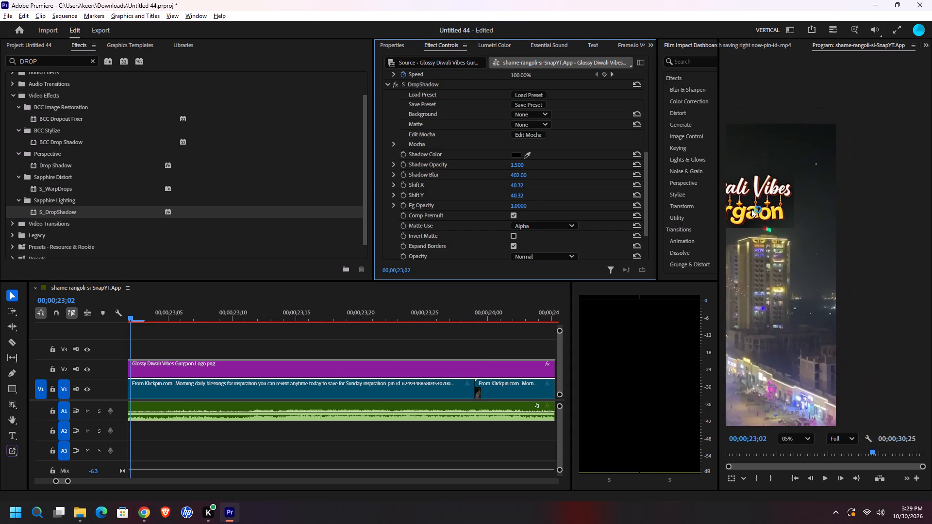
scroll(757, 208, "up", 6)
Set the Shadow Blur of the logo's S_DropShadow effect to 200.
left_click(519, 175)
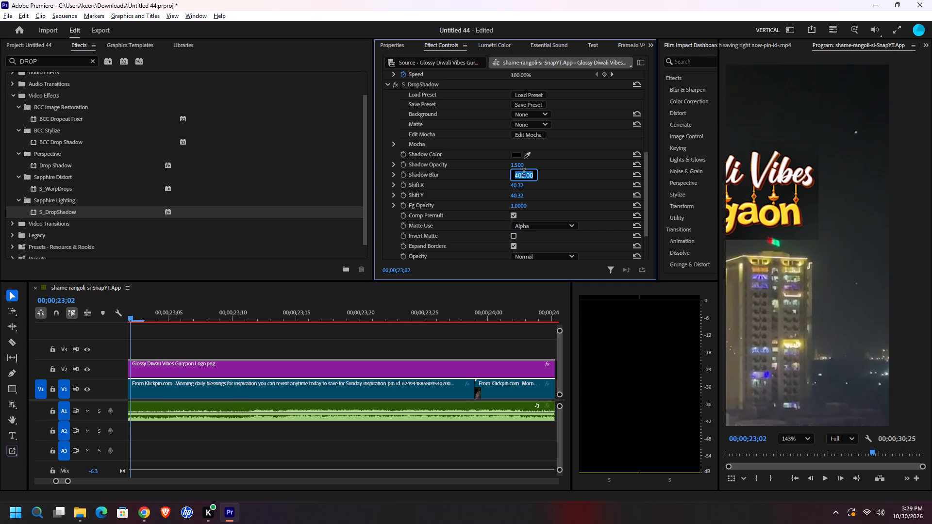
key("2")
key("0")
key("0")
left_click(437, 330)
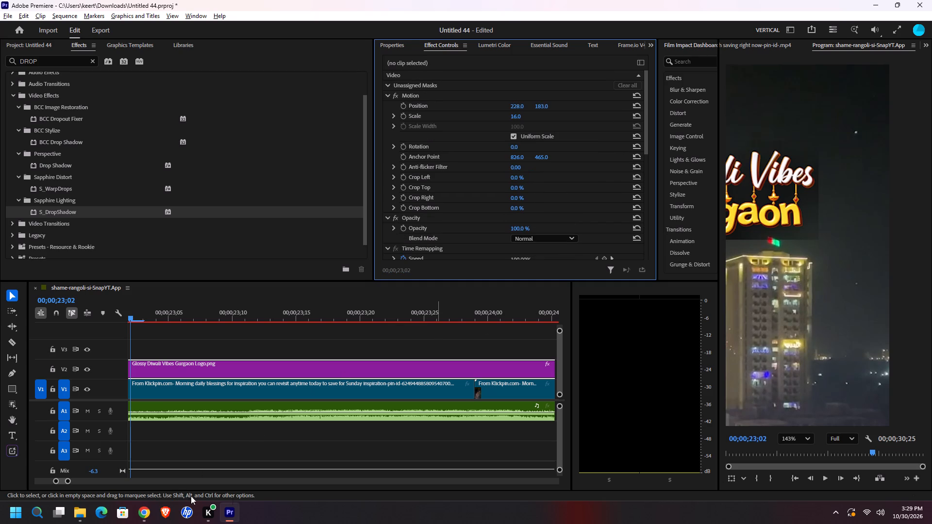
Fit and enlarge the program preview, play the sequence from 00;00;23;02 to 00;00;26;01, and examine the logo's shadow up close.
left_click_drag(66, 479, 77, 481)
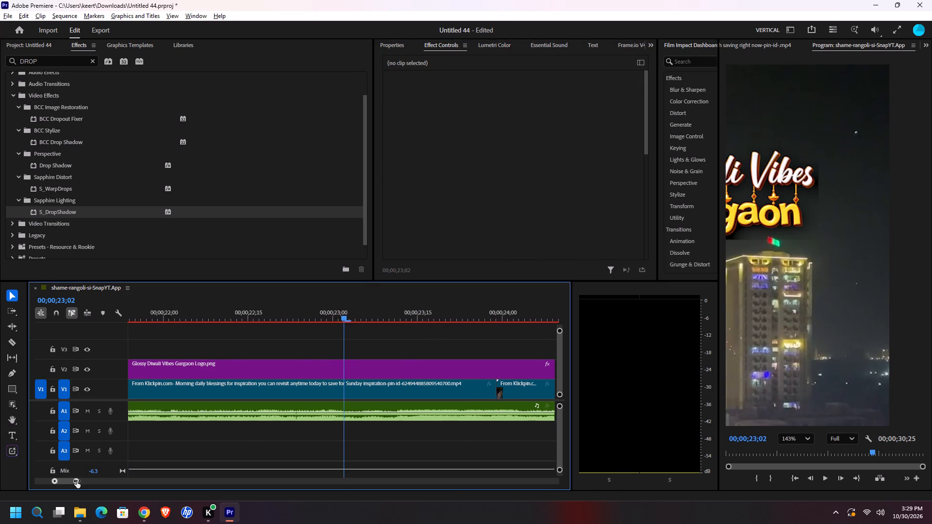
left_click_drag(77, 481, 188, 488)
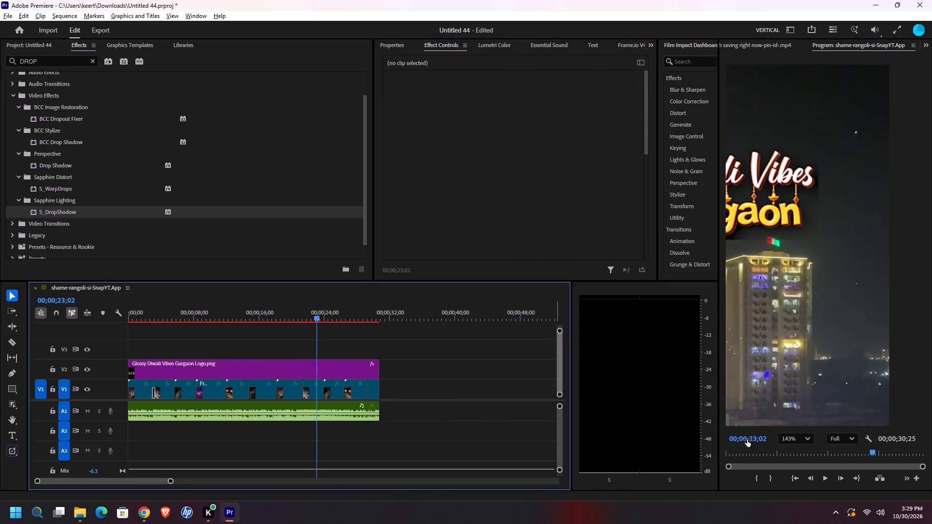
left_click(794, 437)
left_click(801, 302)
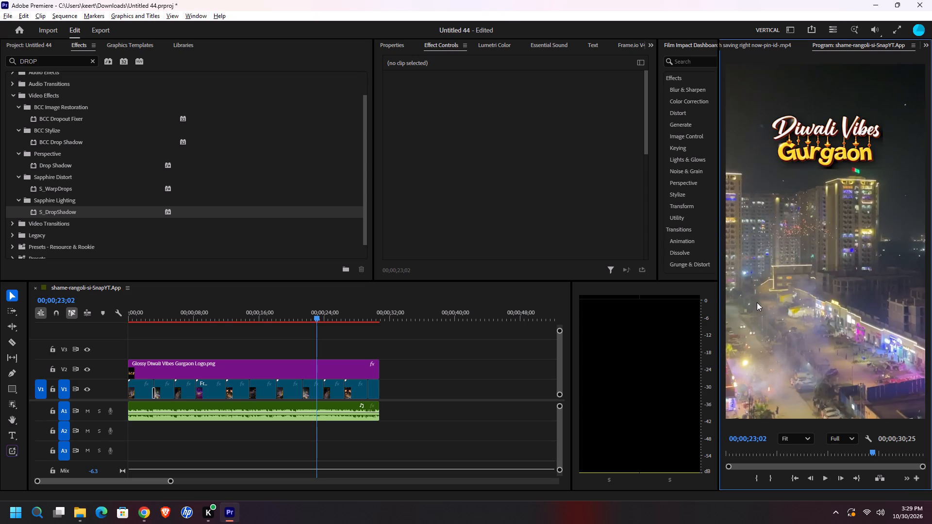
key("space")
key("space")
left_click_drag(719, 272, 707, 274)
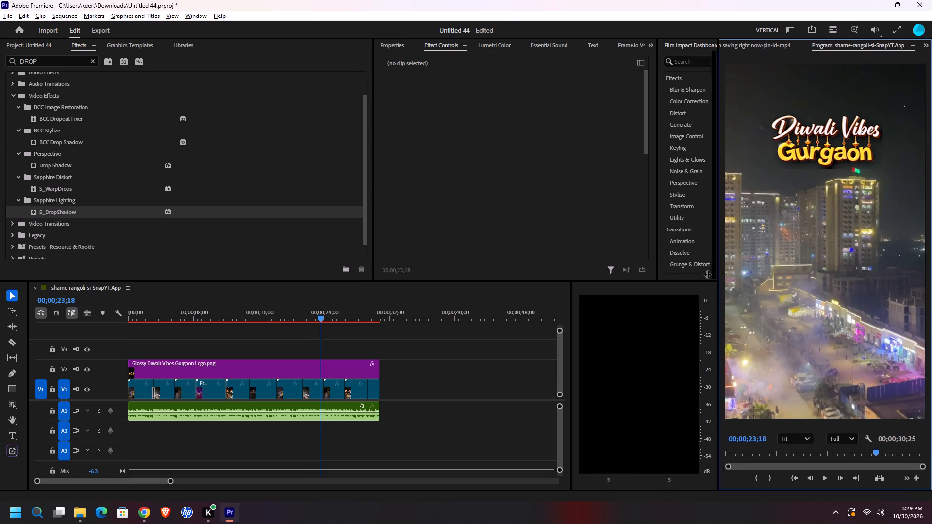
left_click_drag(707, 274, 618, 284)
key("space")
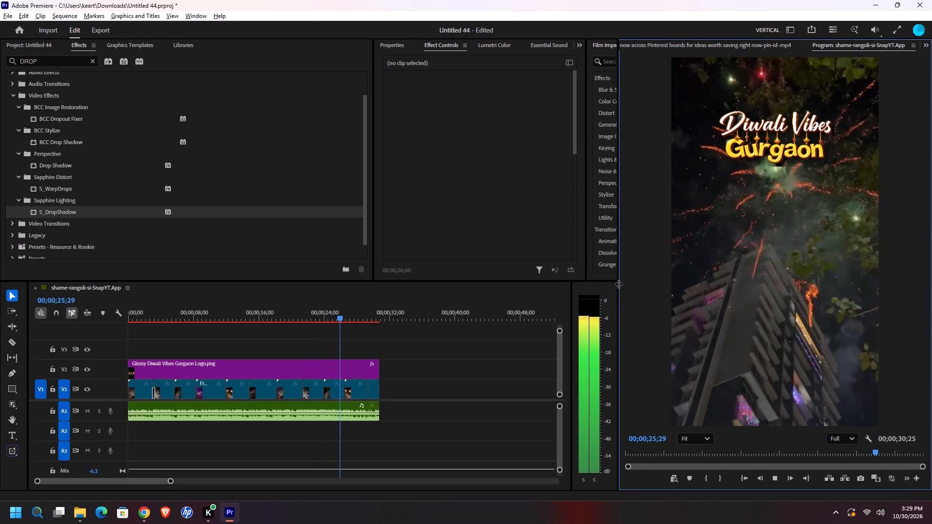
key("space")
scroll(824, 184, "up", 5)
scroll(788, 148, "up", 3)
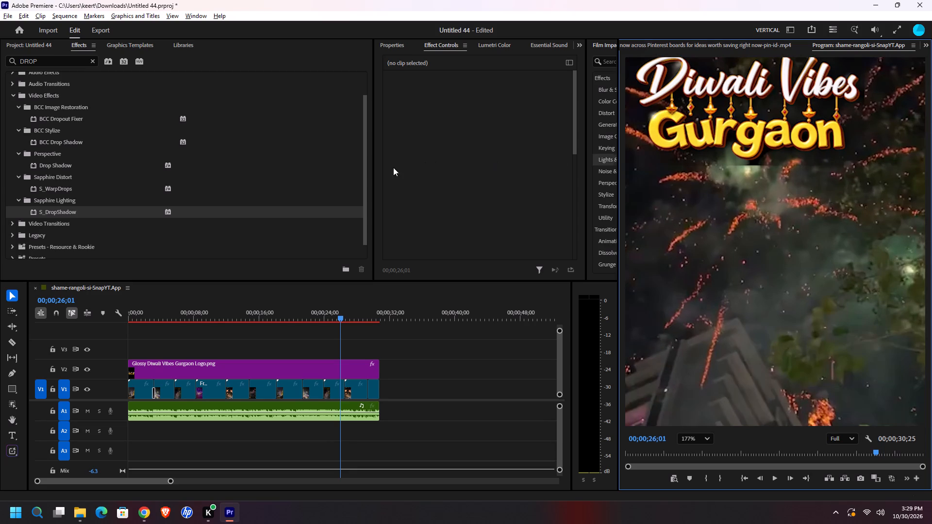
Set the V2 logo clip's S_DropShadow effect to a Shadow Opacity of 1 and a Shadow Blur of 100.
left_click(301, 370)
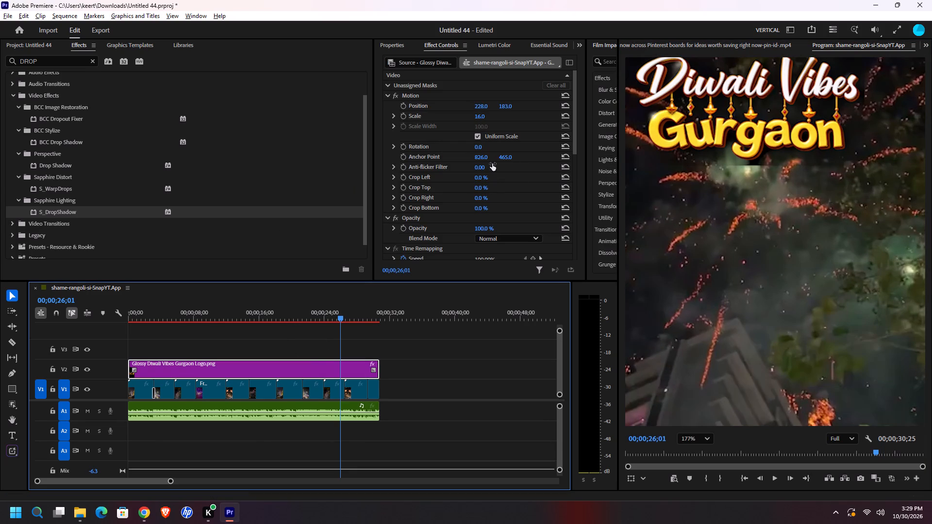
scroll(496, 172, "down", 17)
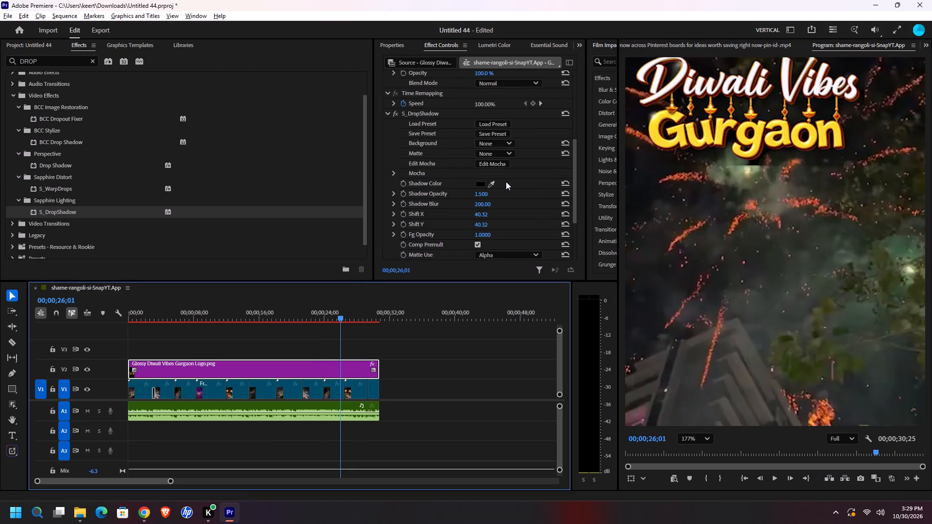
scroll(506, 181, "down", 5)
scroll(498, 175, "up", 2)
left_click(483, 156)
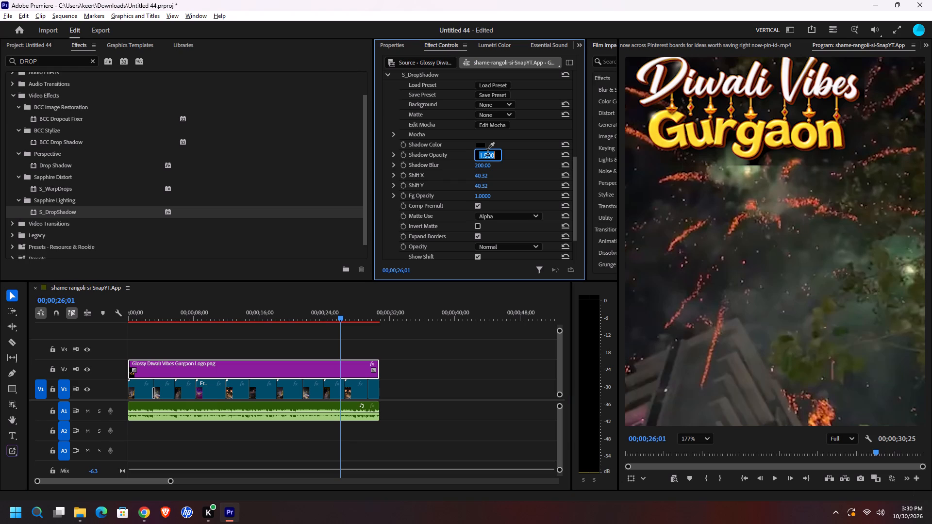
key("1")
left_click(525, 170)
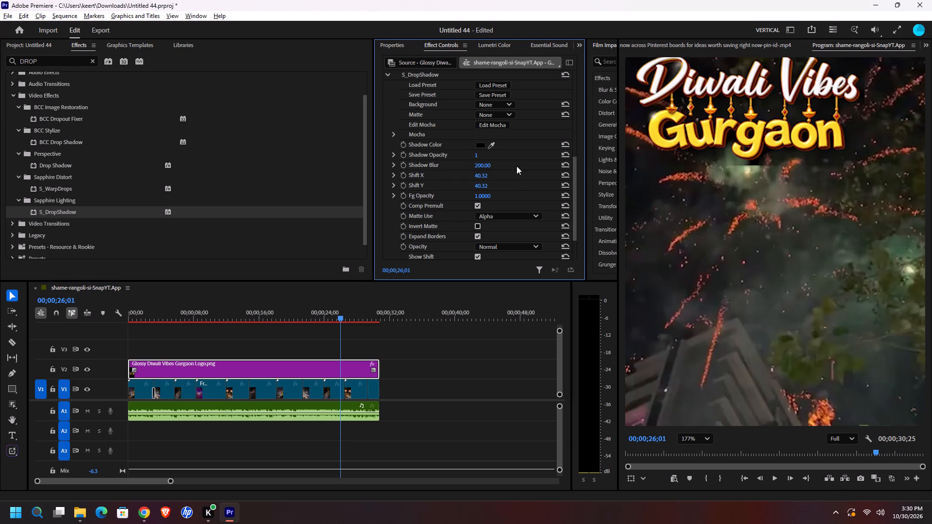
left_click(483, 165)
key("1")
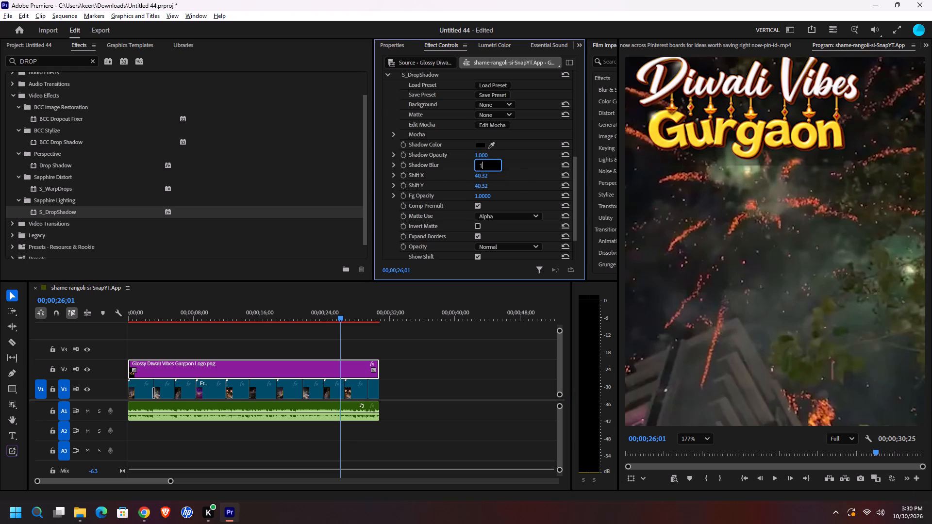
key("0")
key("0")
left_click(527, 159)
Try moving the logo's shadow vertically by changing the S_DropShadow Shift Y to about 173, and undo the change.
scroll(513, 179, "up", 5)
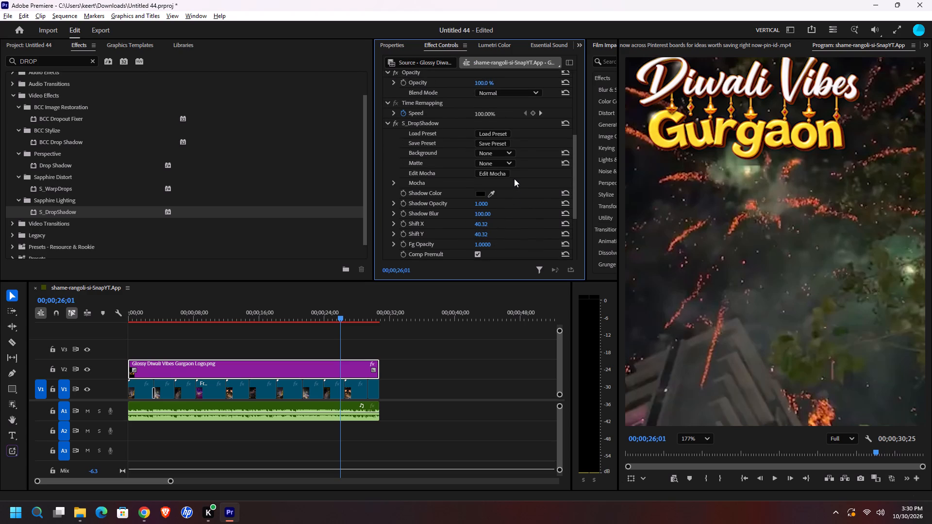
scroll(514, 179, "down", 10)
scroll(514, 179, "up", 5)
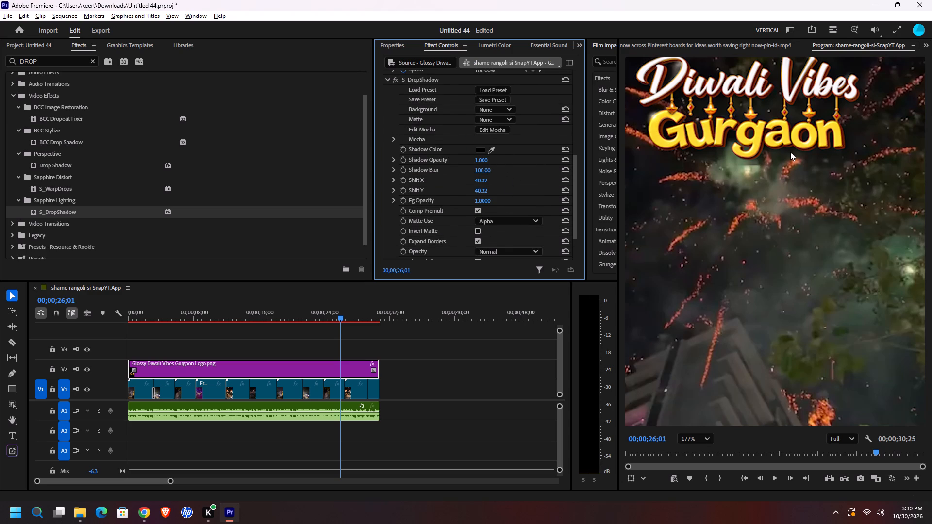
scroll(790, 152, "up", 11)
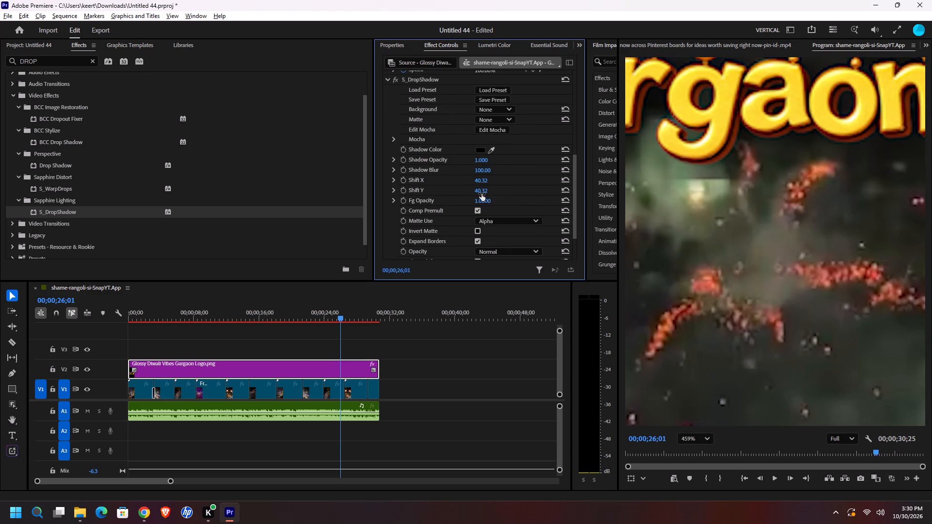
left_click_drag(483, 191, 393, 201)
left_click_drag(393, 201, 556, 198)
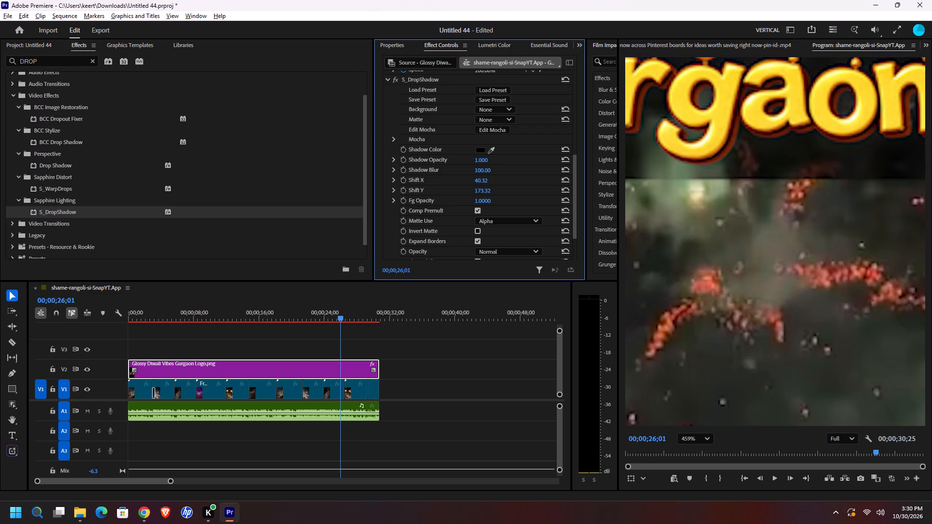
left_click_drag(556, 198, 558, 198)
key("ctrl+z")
Scrub the sequence between 00;00;04;24 and 00;00;07;25 and examine the logo's shadow up close against different backgrounds.
scroll(817, 171, "down", 4)
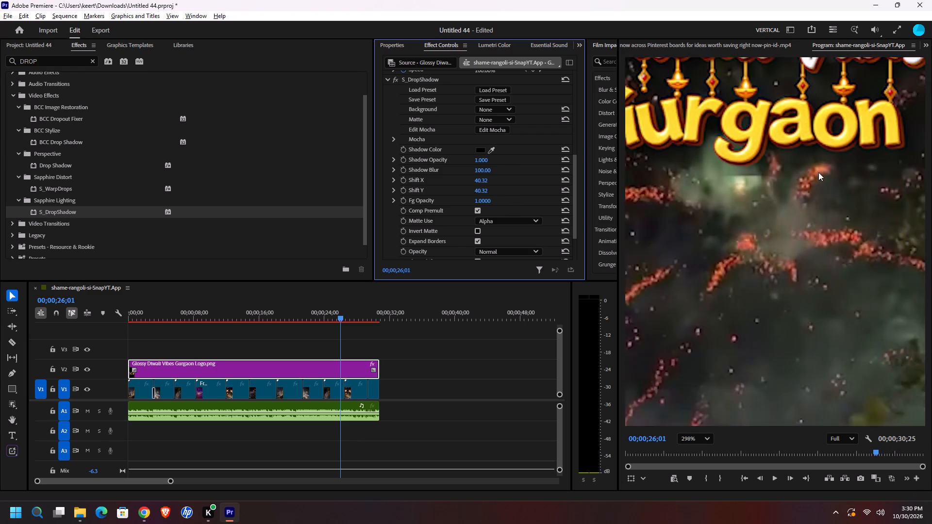
scroll(818, 172, "down", 15)
left_click_drag(300, 326, 207, 334)
left_click_drag(206, 314, 182, 318)
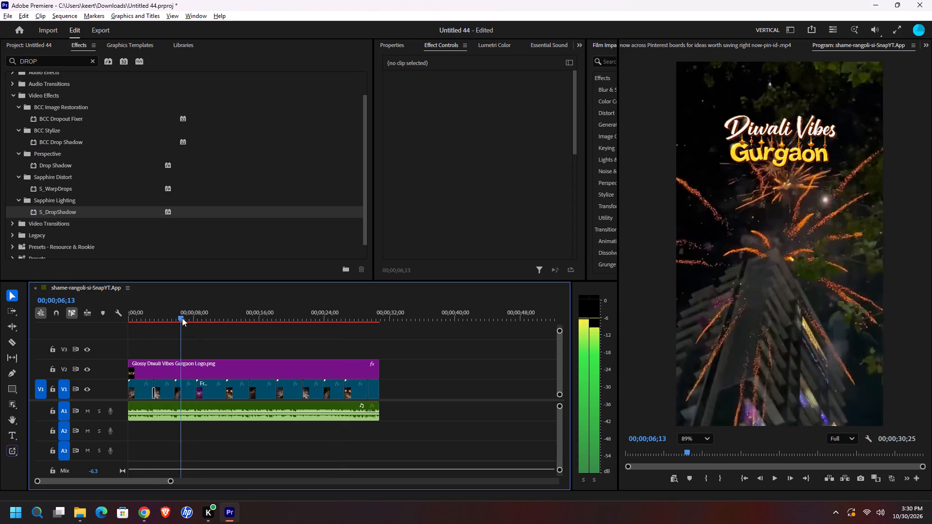
left_click_drag(182, 318, 193, 318)
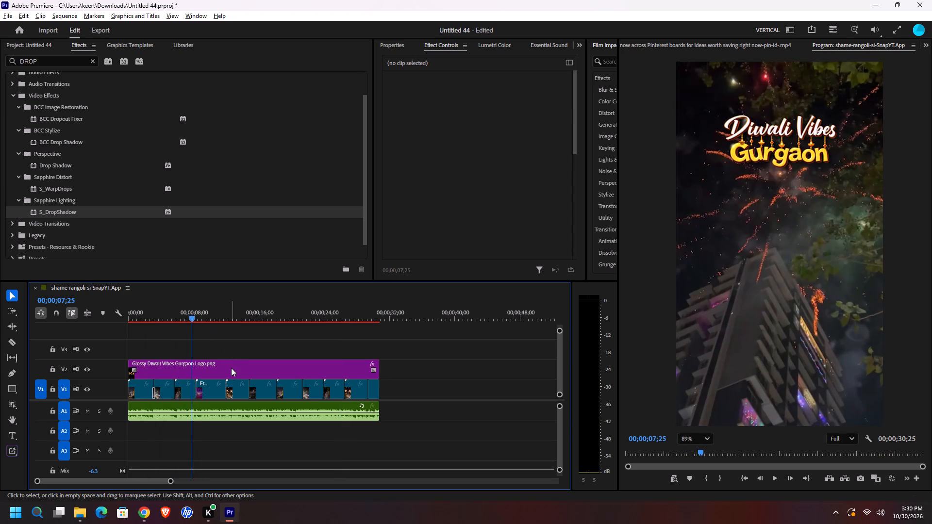
left_click(230, 372)
scroll(777, 216, "up", 11)
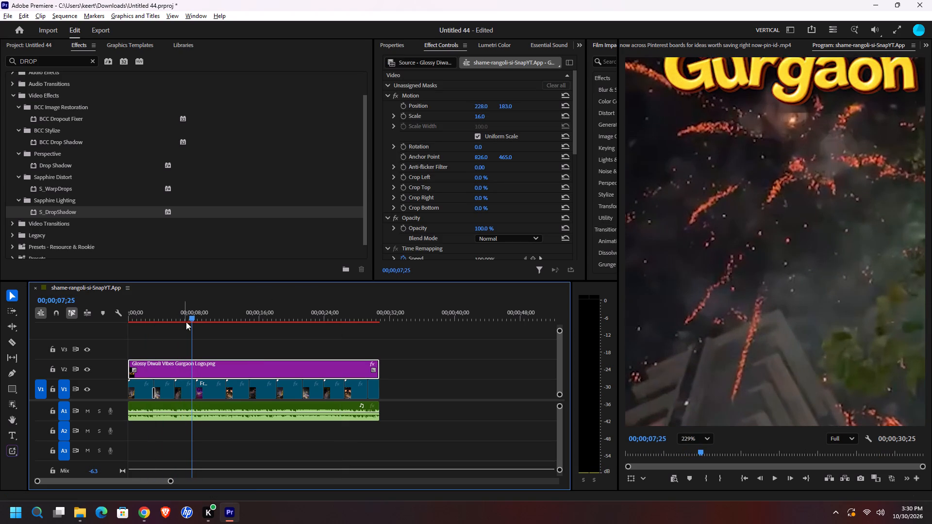
left_click_drag(194, 320, 170, 324)
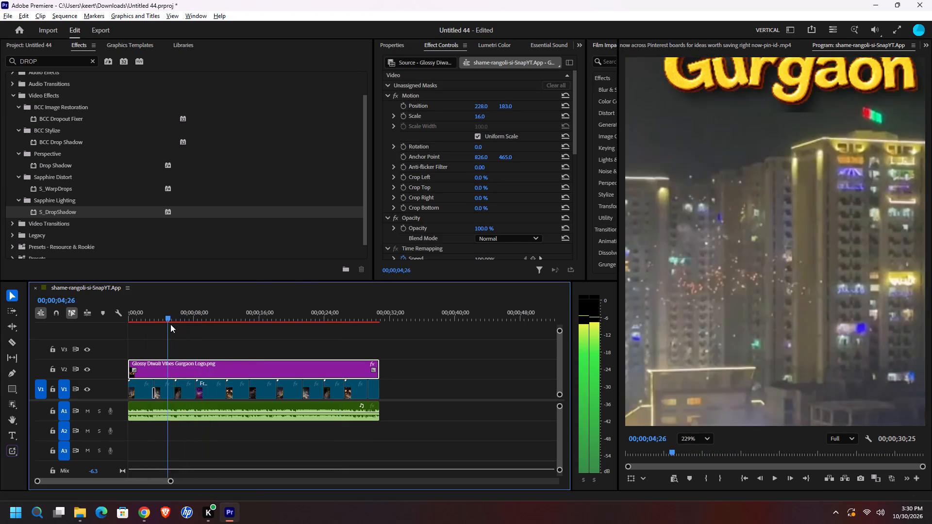
left_click_drag(170, 324, 170, 324)
scroll(694, 145, "up", 5)
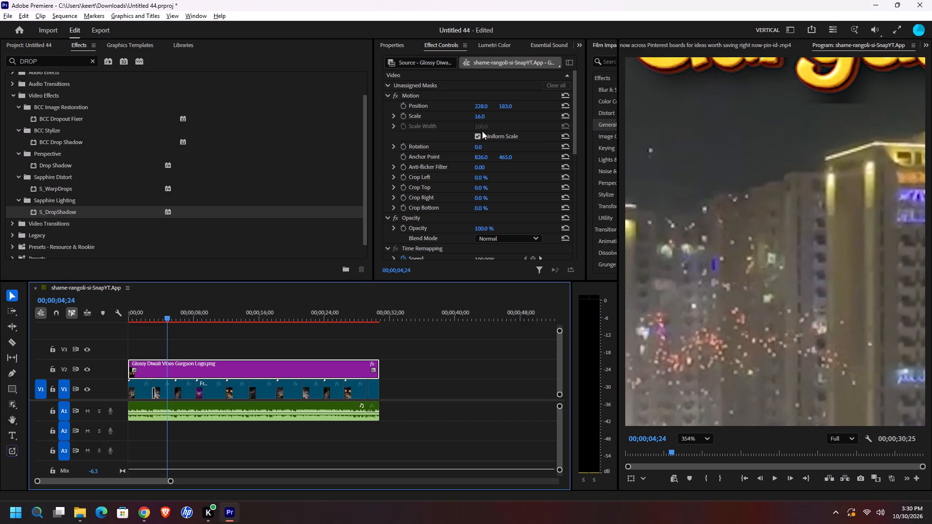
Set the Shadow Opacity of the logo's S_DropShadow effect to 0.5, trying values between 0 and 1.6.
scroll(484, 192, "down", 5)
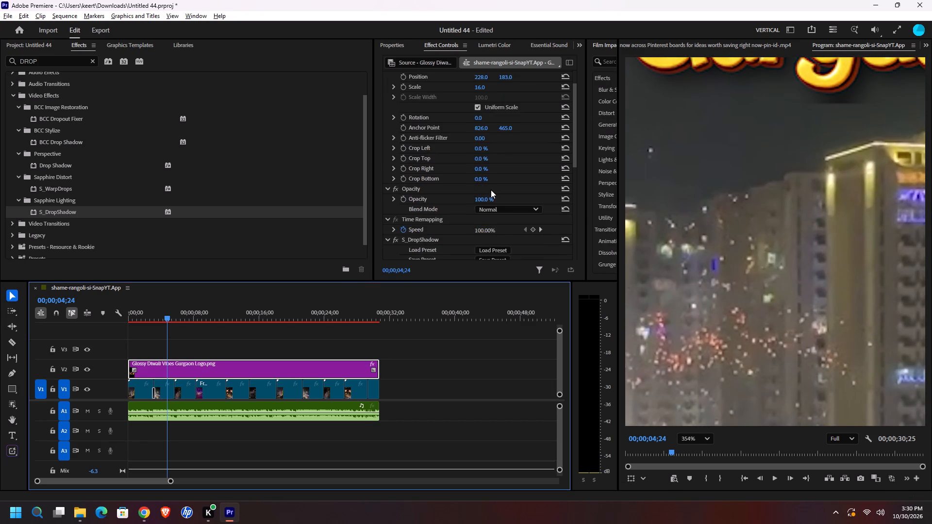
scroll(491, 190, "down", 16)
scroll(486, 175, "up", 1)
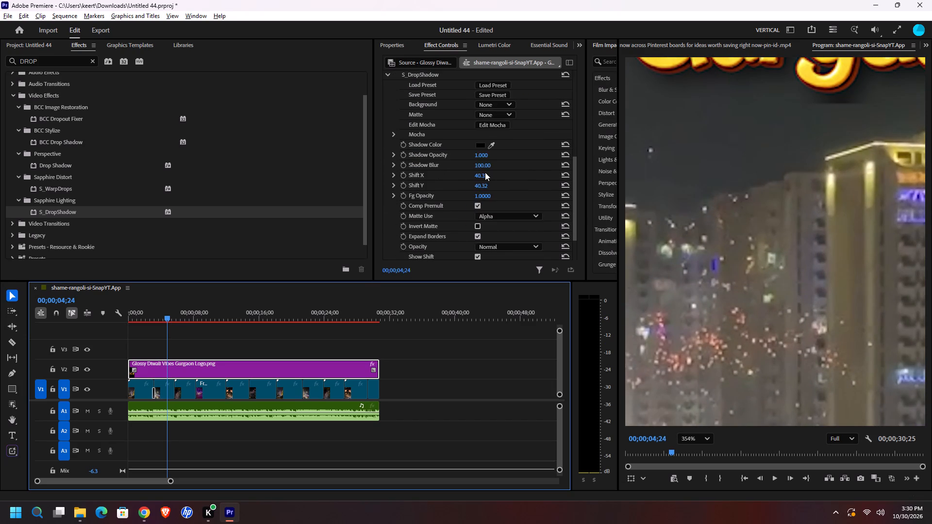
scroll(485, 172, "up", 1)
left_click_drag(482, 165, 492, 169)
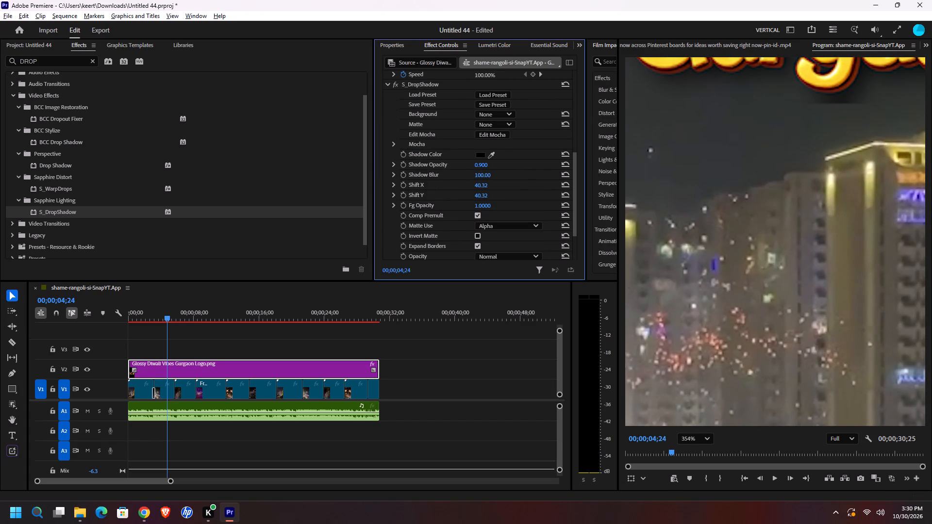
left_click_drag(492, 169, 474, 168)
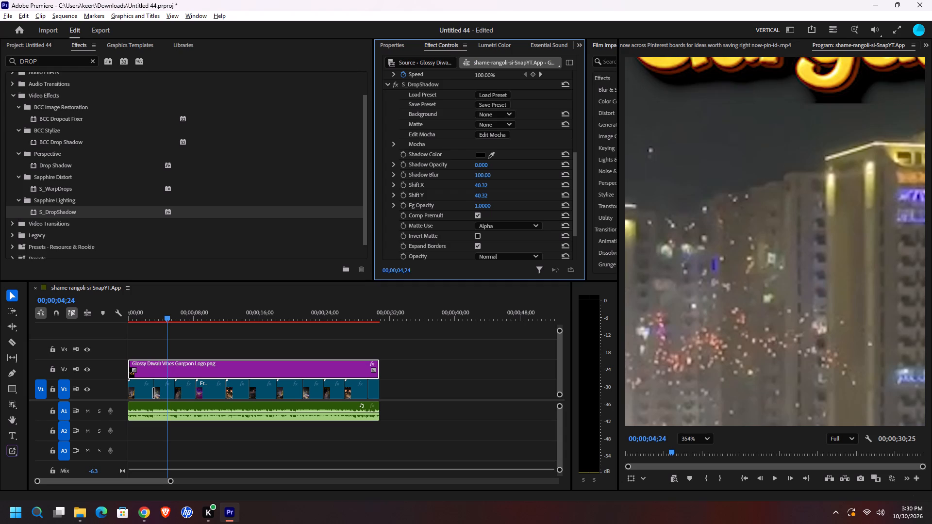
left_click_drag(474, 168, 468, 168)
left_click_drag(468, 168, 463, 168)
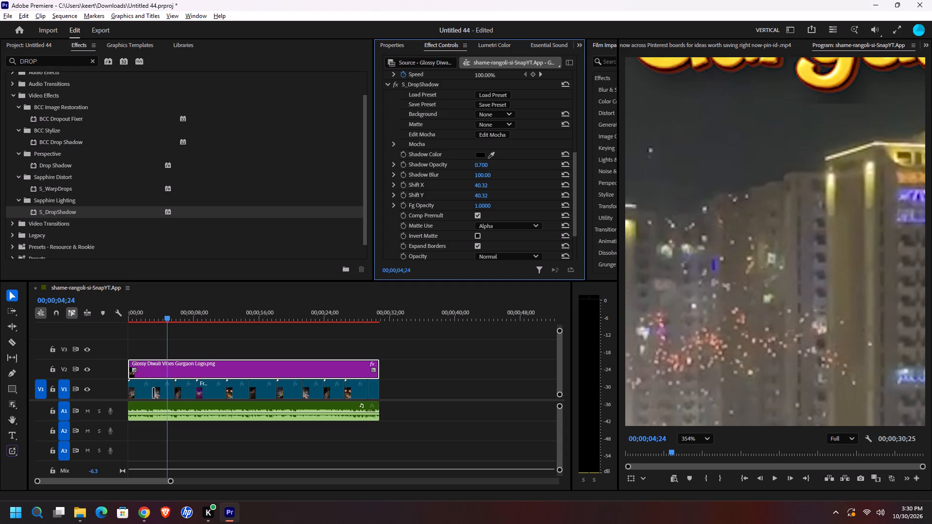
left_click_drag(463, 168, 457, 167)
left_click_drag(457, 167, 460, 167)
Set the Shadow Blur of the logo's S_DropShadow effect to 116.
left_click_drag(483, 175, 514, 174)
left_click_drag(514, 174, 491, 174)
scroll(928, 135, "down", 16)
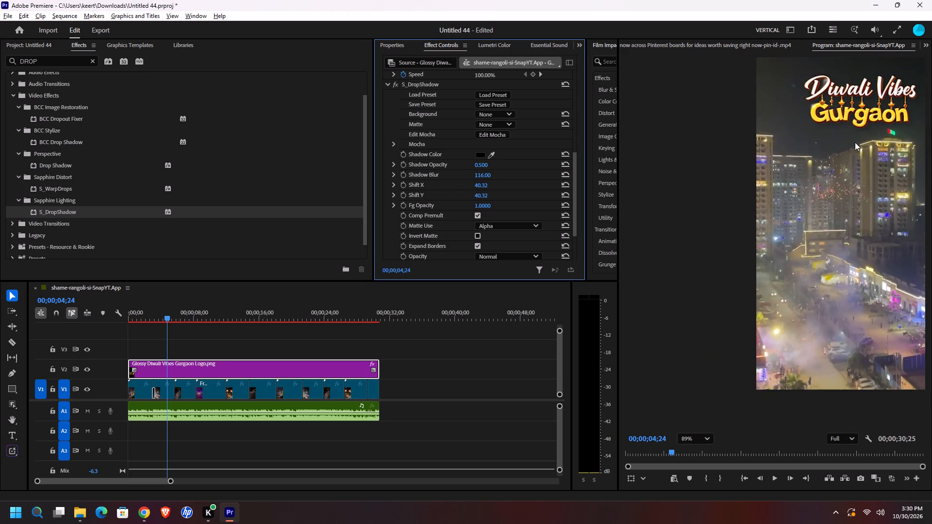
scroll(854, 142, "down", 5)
Delete the S_DropShadow effect from the V2 logo clip and save the project.
scroll(417, 162, "up", 2)
left_click(432, 99)
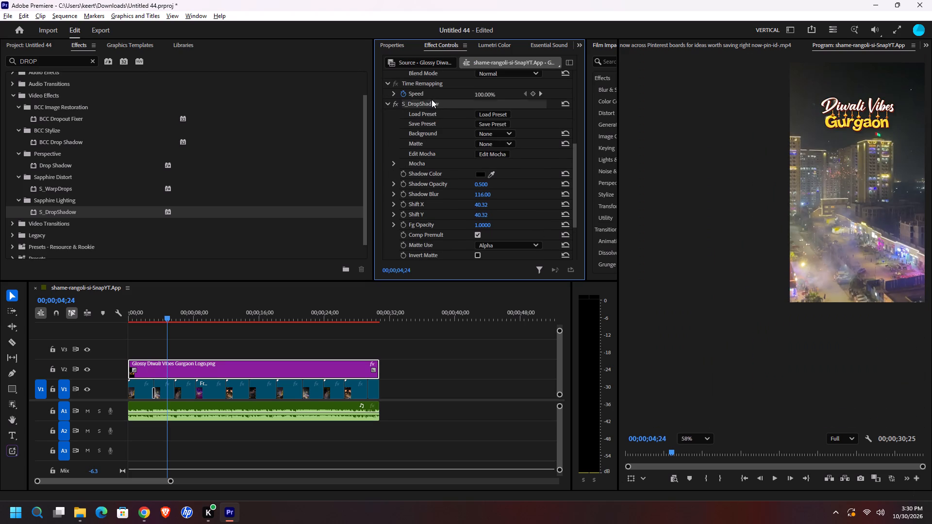
key("Delete")
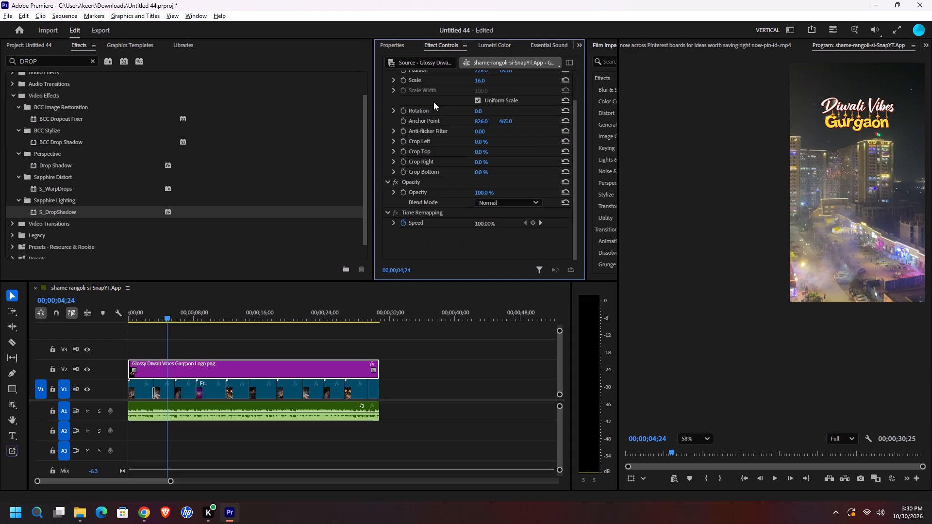
key("ctrl+s")
Replace the V2 logo clip with an After Effects composition, saving the After Effects project as Untitled Project.aep in Downloads.
scroll(918, 158, "down", 5)
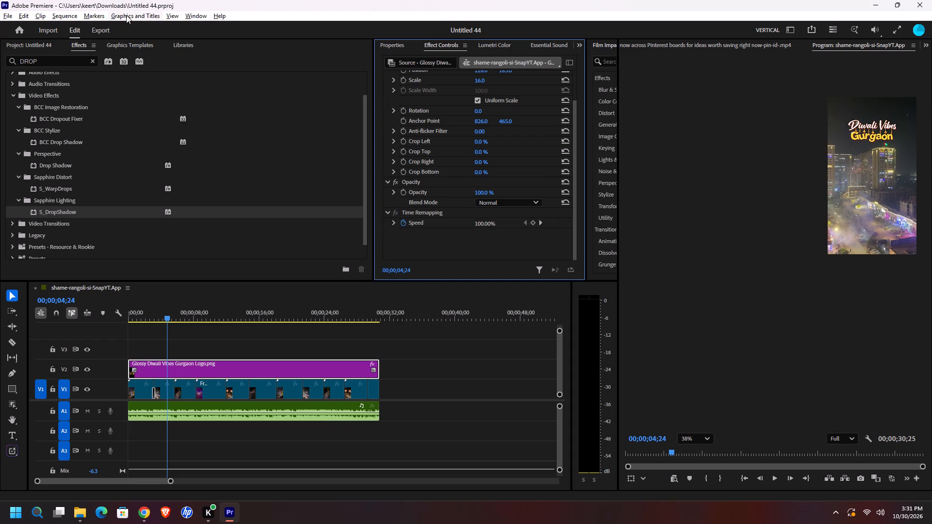
right_click(207, 364)
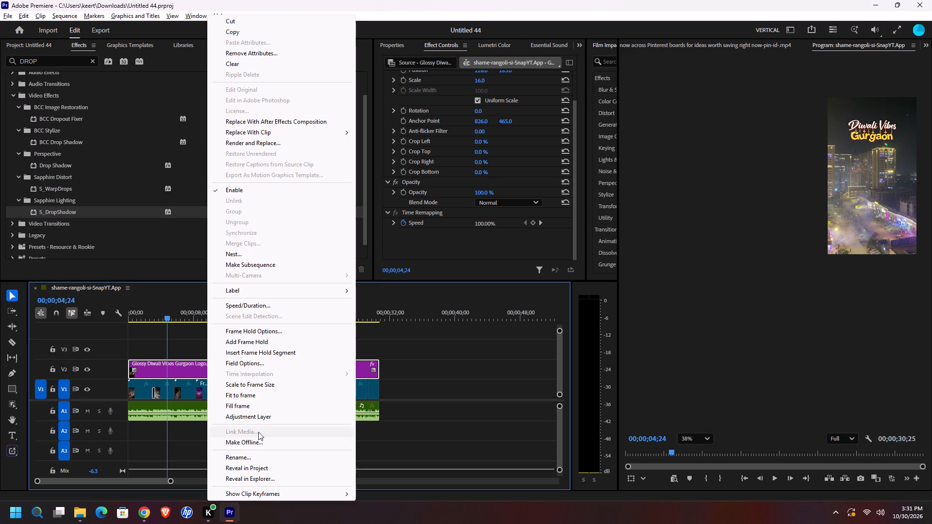
left_click(260, 121)
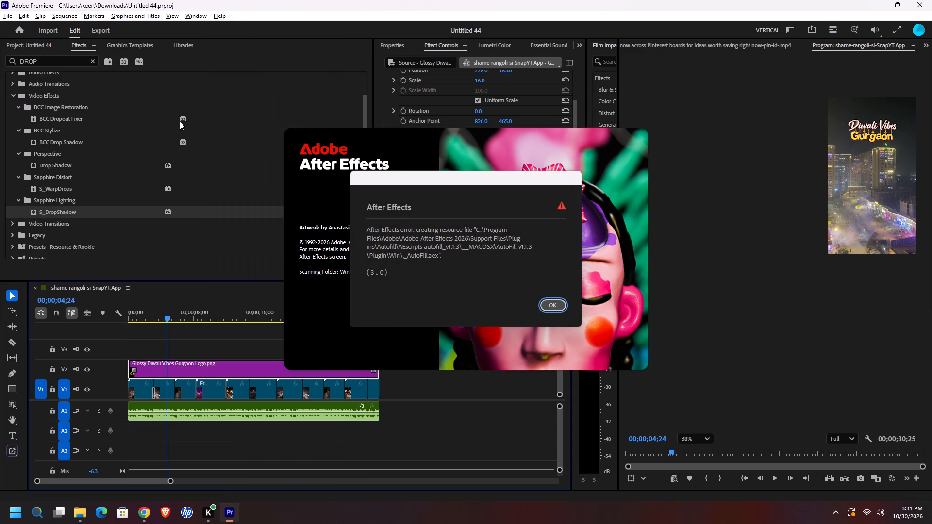
key("Return")
left_click(554, 307)
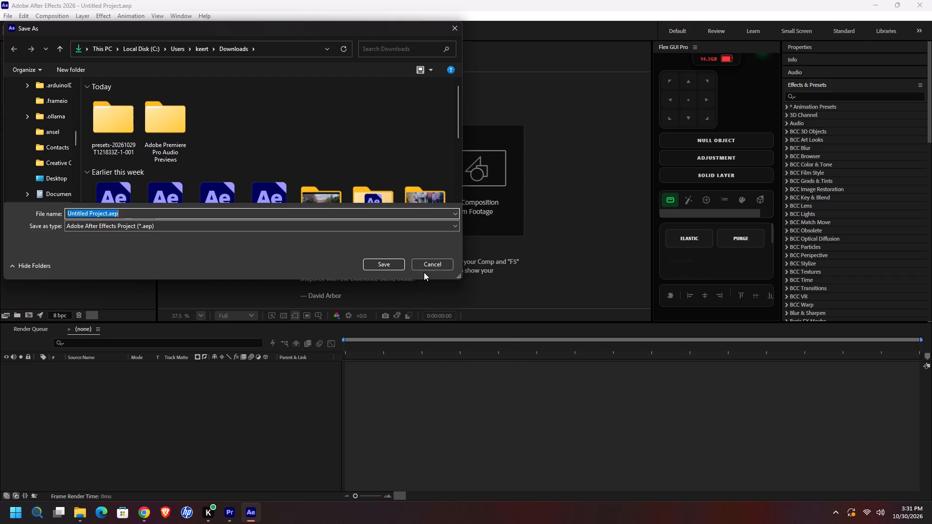
left_click(381, 263)
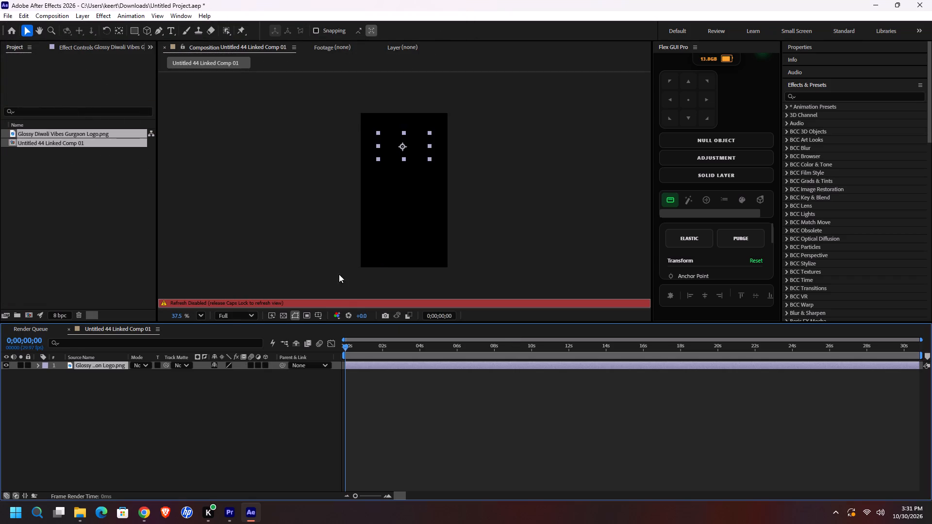
Add a white solid of 478 x 850 px to the linked composition containing the logo.
key("Tab")
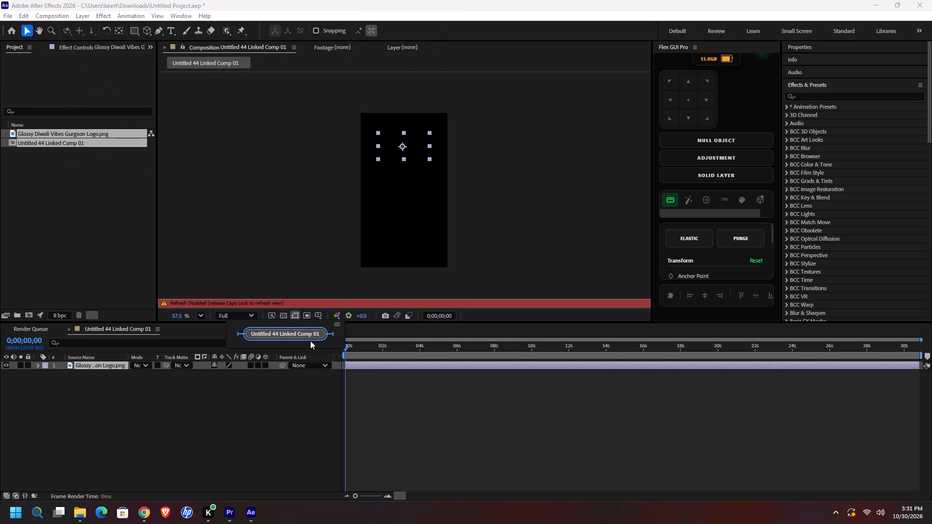
scroll(376, 213, "up", 3)
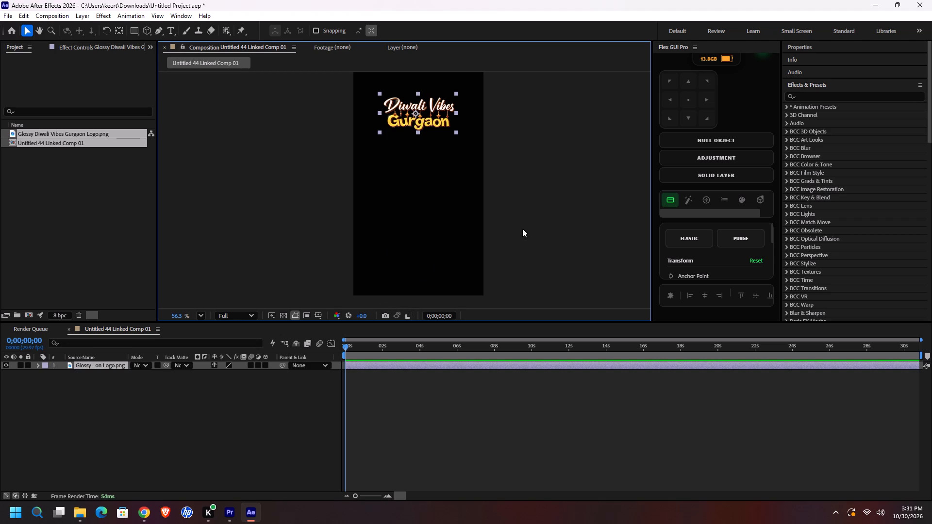
right_click(145, 394)
left_click(170, 276)
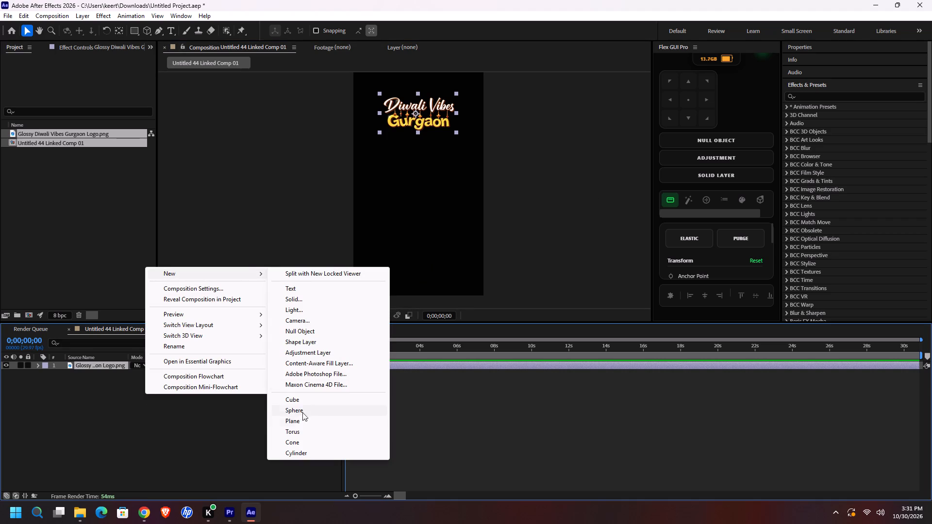
left_click(295, 301)
left_click(256, 328)
left_click(269, 328)
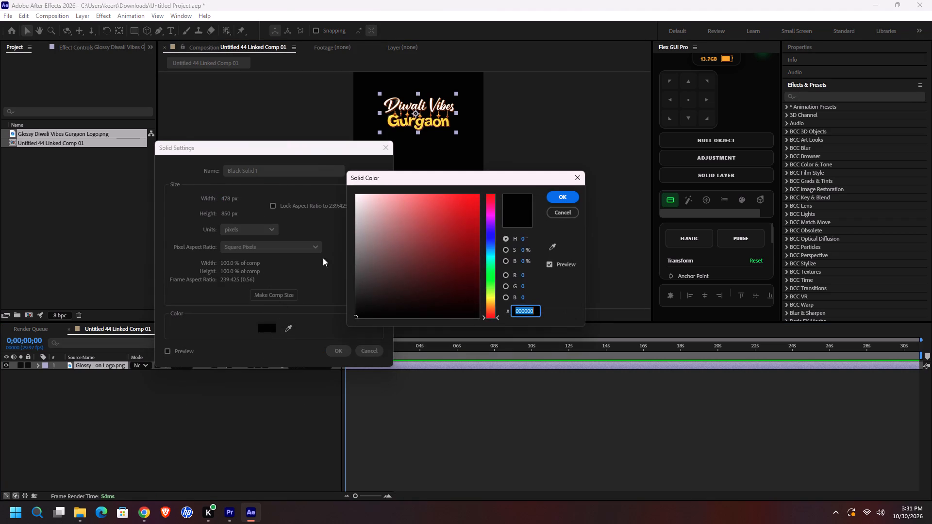
left_click_drag(409, 232, 315, 158)
left_click(568, 194)
left_click(337, 350)
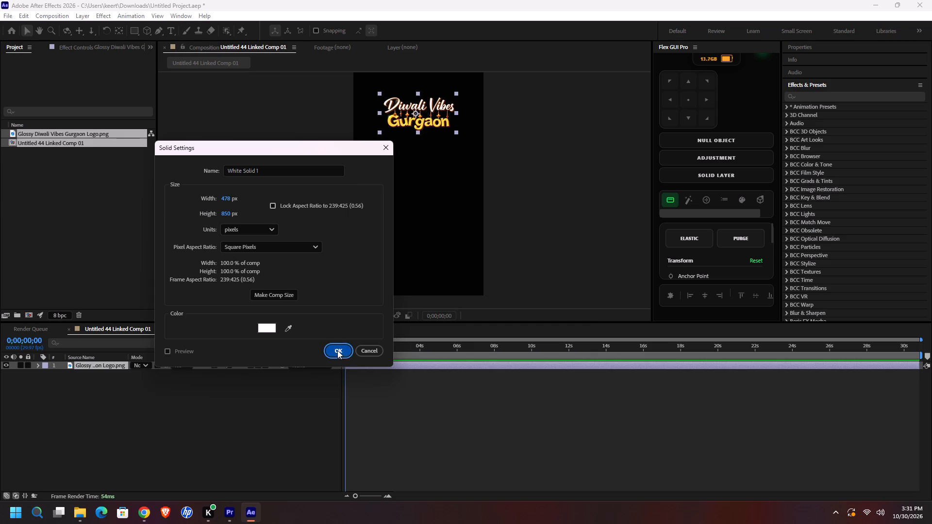
Move the white solid layer beneath the logo layer in the linked composition.
left_click_drag(100, 365, 106, 403)
Find the Sapphire Lighting S_DropShadow effect with the search "drop" and apply it to the logo layer.
scroll(744, 115, "up", 3)
scroll(814, 127, "up", 1)
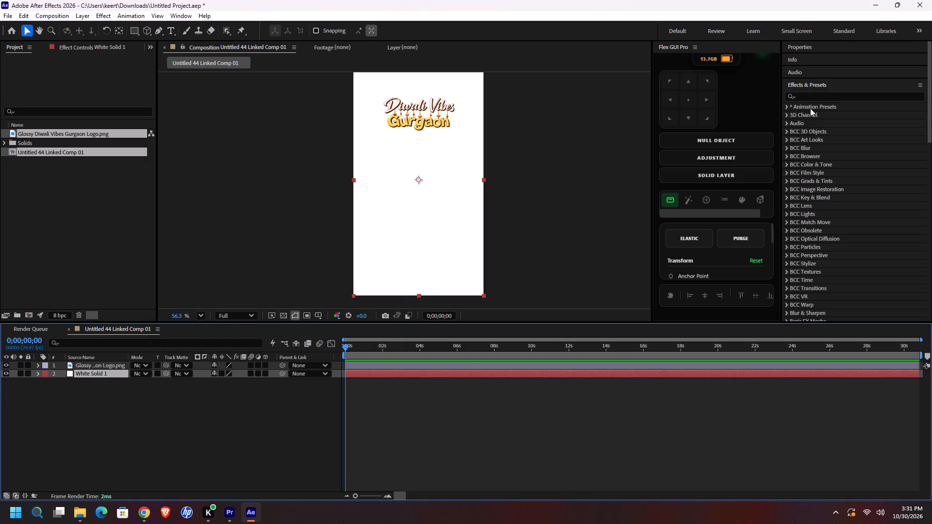
left_click(805, 98)
type("drop")
scroll(871, 167, "down", 6)
left_click_drag(832, 153, 832, 152)
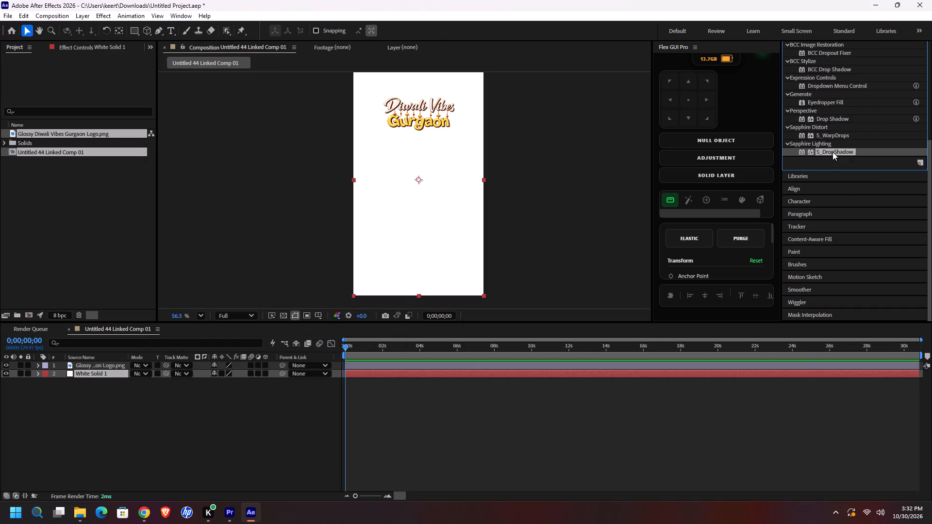
left_click_drag(832, 152, 592, 363)
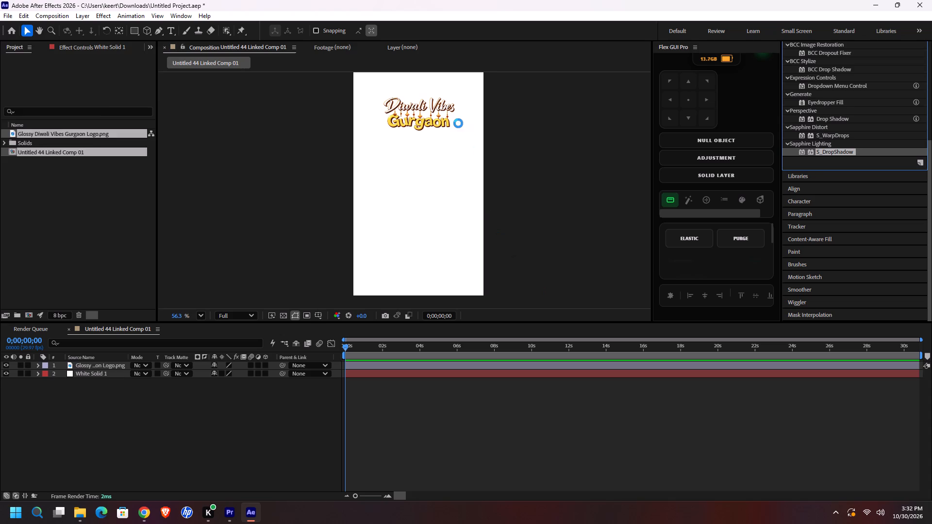
Set the logo's S_DropShadow Shadow Blur to 200 and Shadow Opacity to 0.5.
scroll(446, 129, "up", 5)
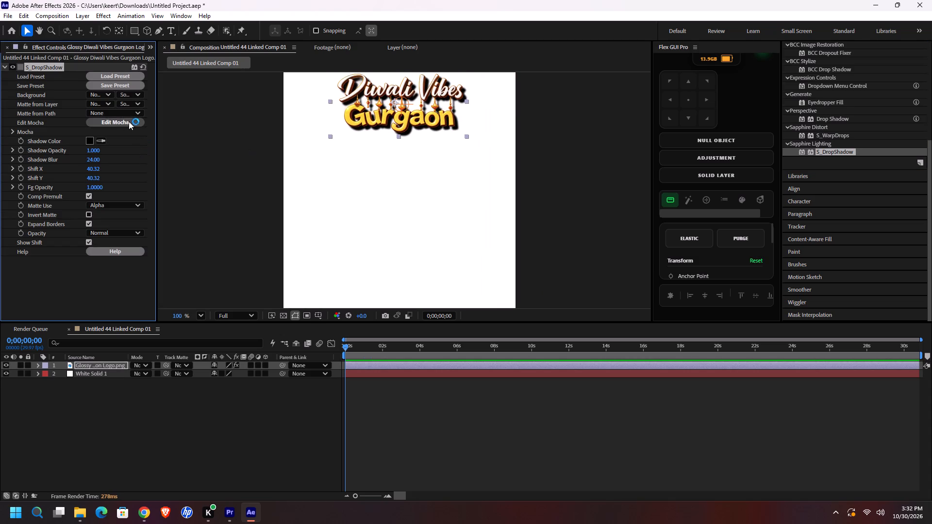
left_click(93, 161)
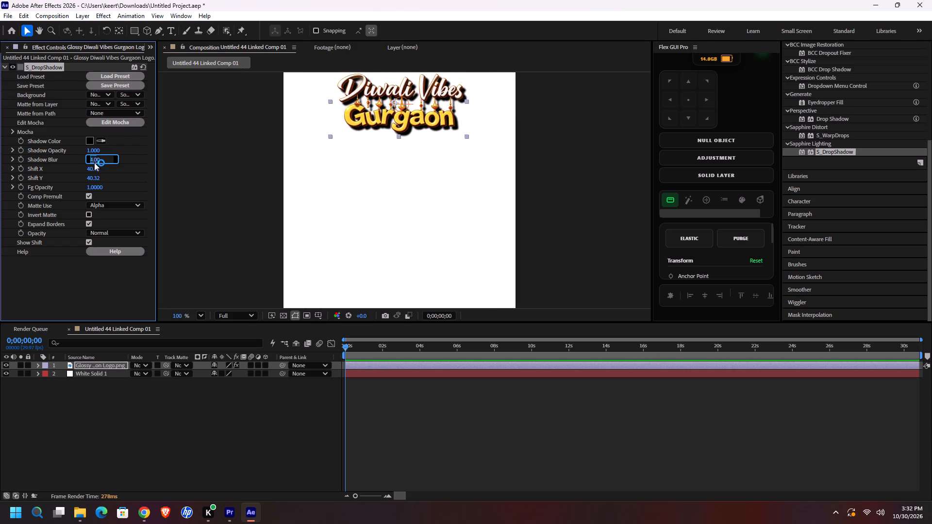
key("2")
key("0")
key("0")
left_click(158, 417)
left_click(93, 153)
type("0.5")
left_click(213, 154)
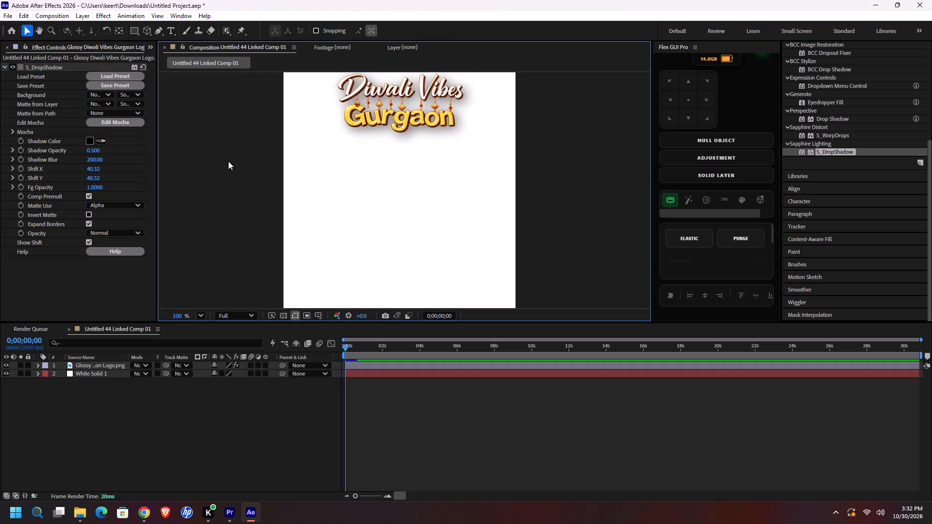
scroll(369, 185, "down", 3)
scroll(835, 86, "up", 9)
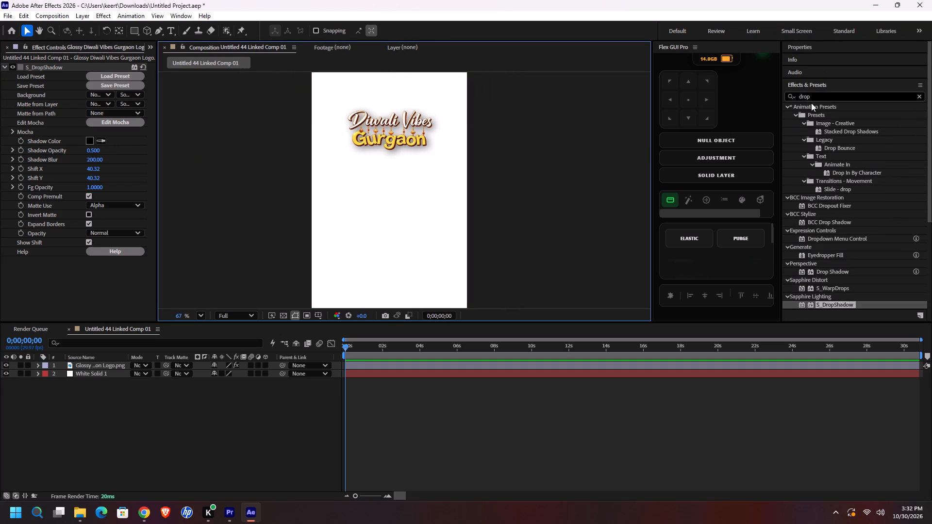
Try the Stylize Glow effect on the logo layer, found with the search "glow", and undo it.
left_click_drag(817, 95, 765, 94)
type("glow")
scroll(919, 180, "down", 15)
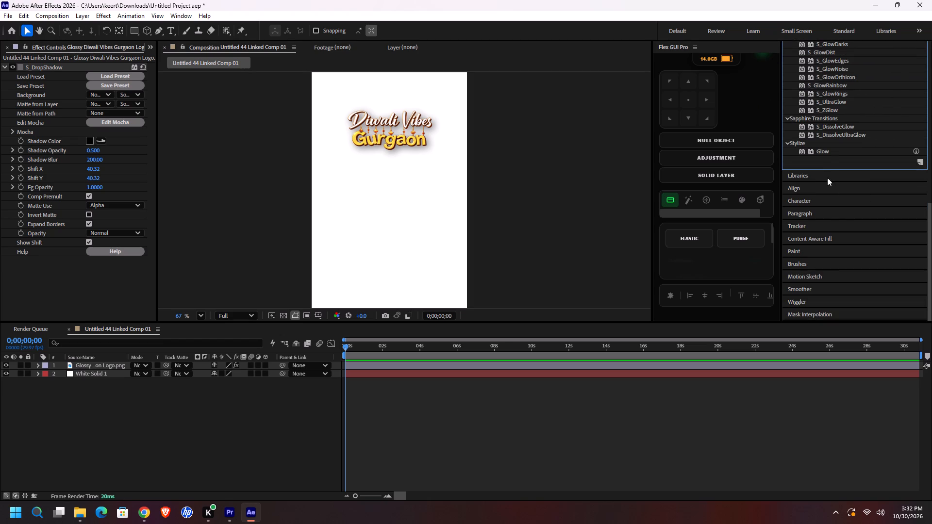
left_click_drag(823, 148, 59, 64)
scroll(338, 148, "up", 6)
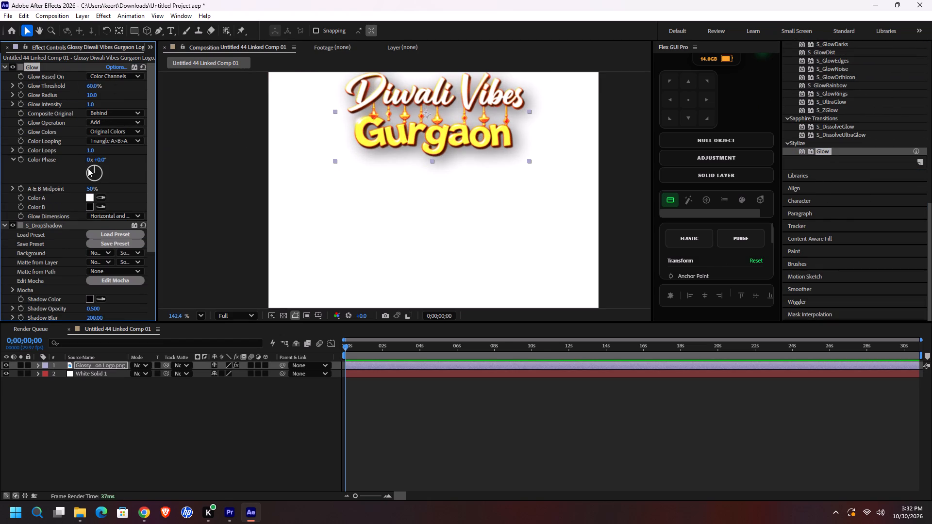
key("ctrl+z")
Save the After Effects project.
key("ctrl+s")
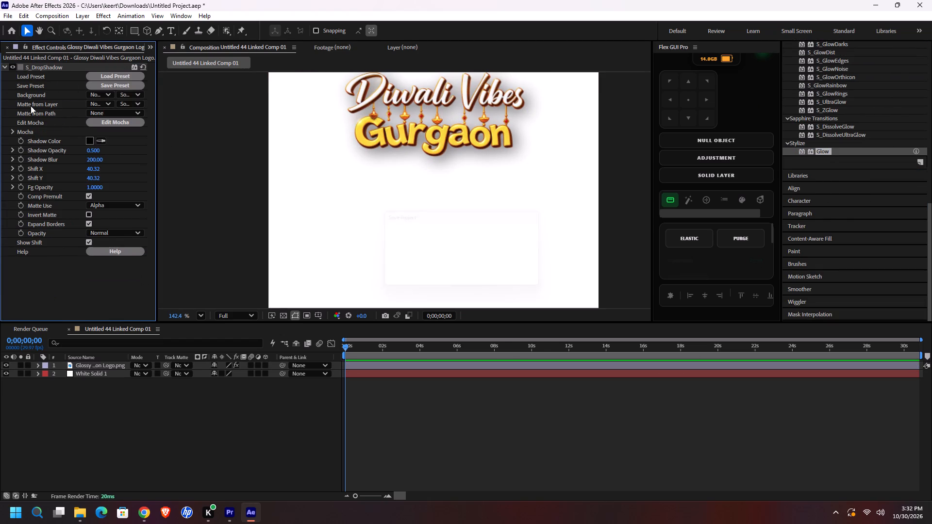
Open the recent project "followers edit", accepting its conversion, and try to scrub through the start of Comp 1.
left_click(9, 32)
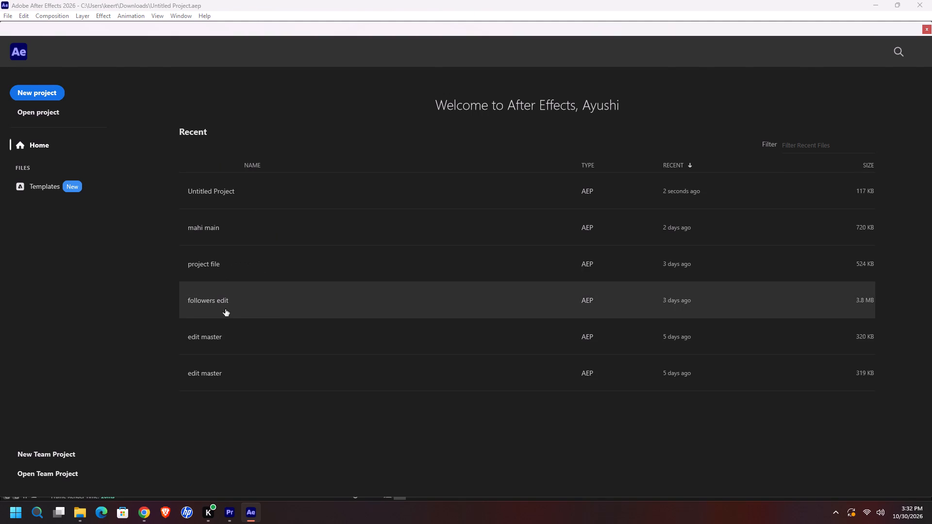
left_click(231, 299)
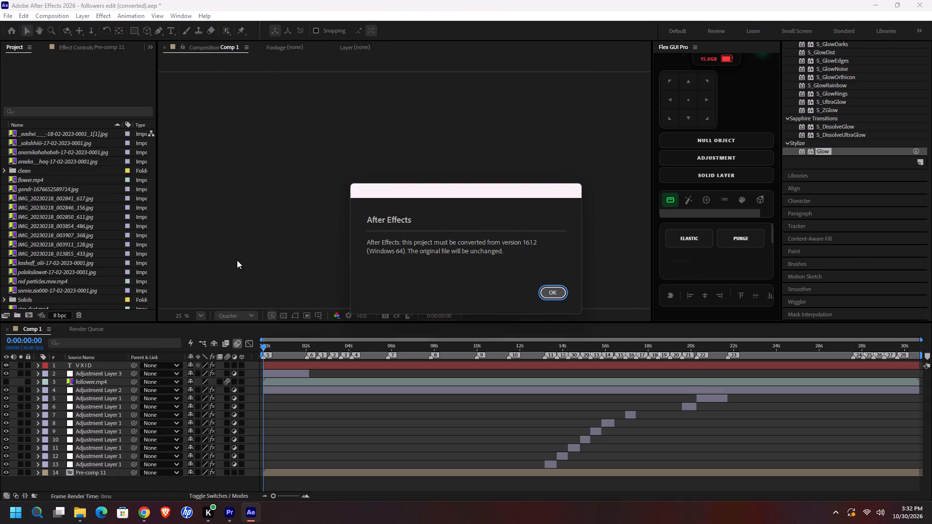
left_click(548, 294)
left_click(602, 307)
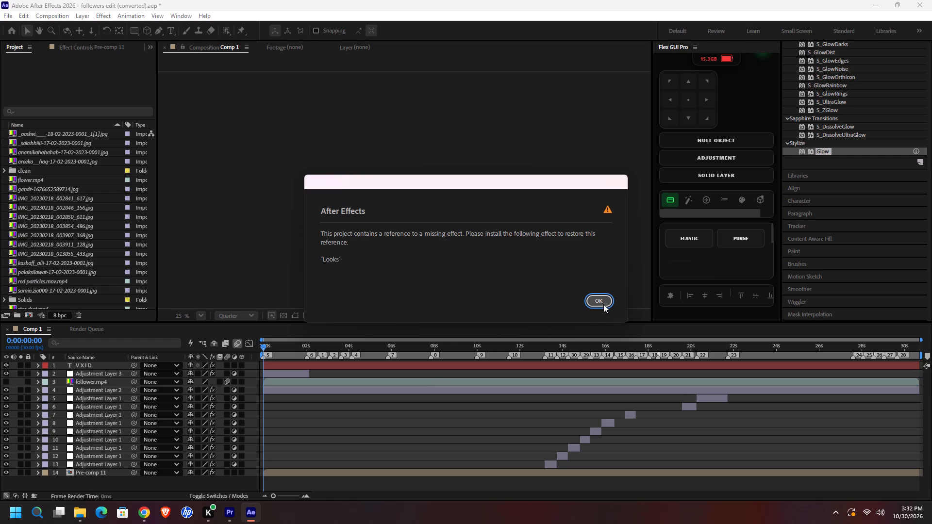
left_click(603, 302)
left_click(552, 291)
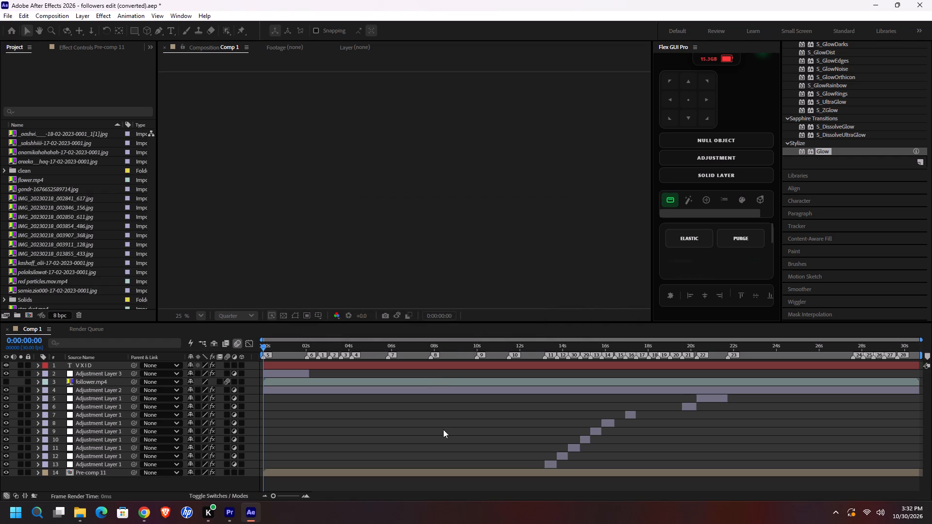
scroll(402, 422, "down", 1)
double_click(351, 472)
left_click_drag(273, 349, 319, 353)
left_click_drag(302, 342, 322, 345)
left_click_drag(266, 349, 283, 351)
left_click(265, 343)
Switch to Premiere, close the preview error dialog and save the Untitled 44 project.
left_click(516, 294)
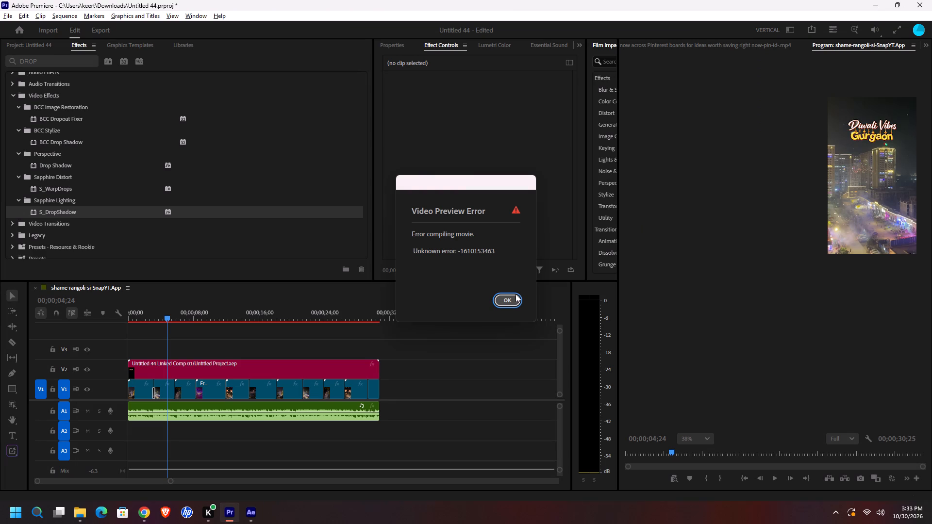
left_click(507, 300)
key("ctrl+s")
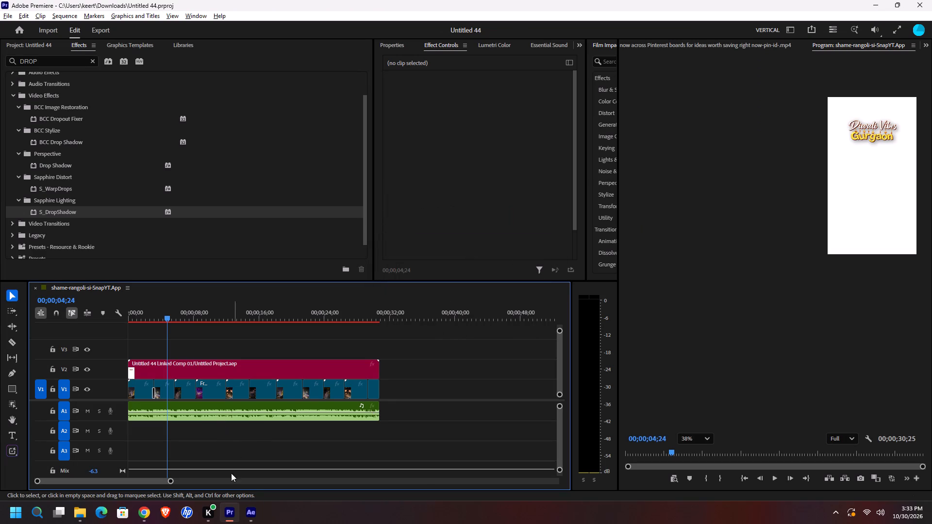
Switch back to After Effects and force the unresponsive program to close.
left_click(250, 510)
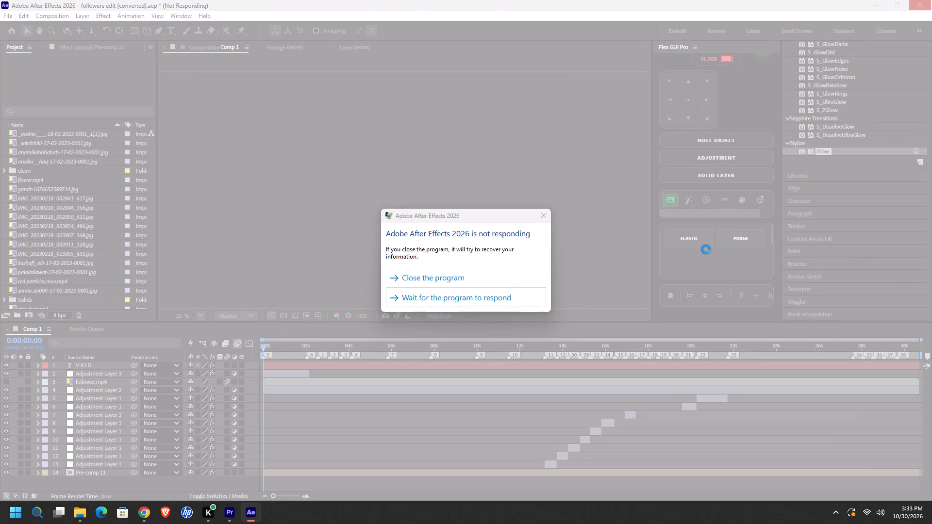
left_click(433, 277)
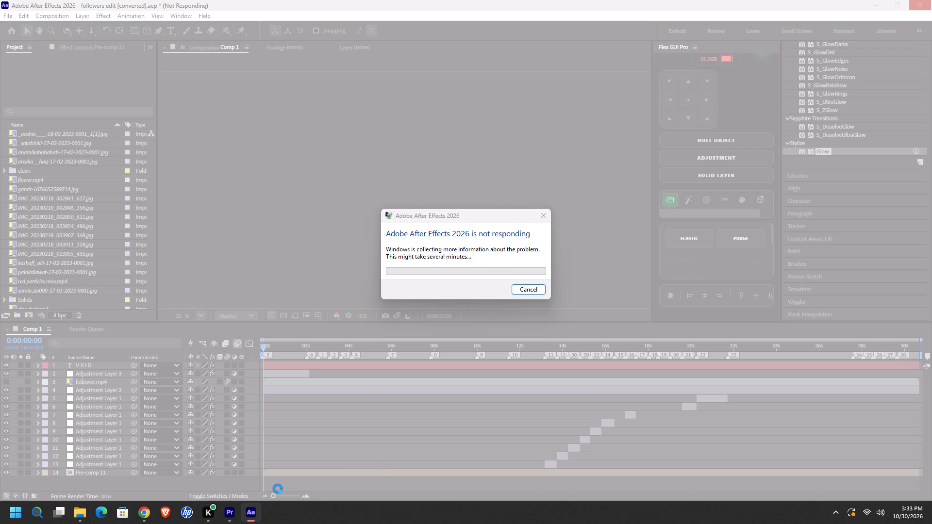
left_click(526, 295)
left_click(526, 295)
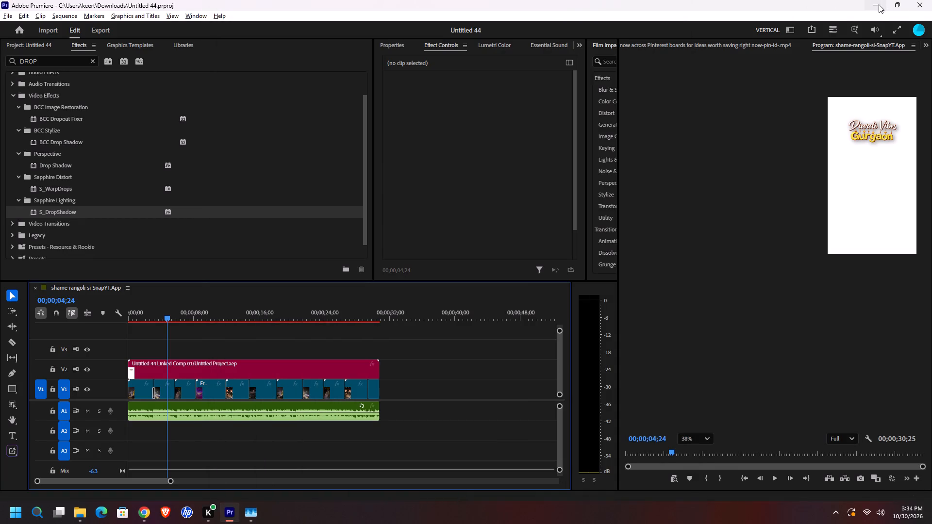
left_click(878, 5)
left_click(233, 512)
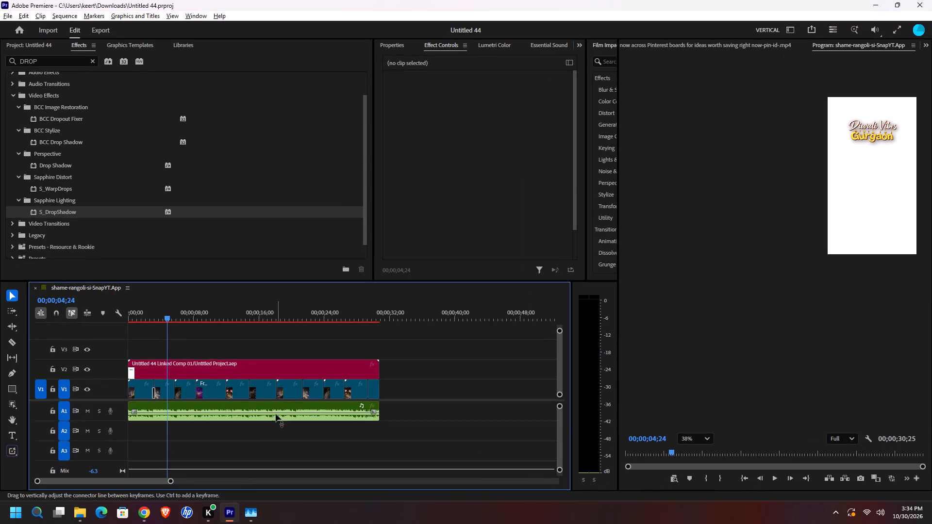
Relaunch After Effects from the V2 linked composition clip in Premiere, cancel the new project save, and reopen the recent Untitled Project.
left_click_drag(247, 314, 227, 321)
right_click(242, 371)
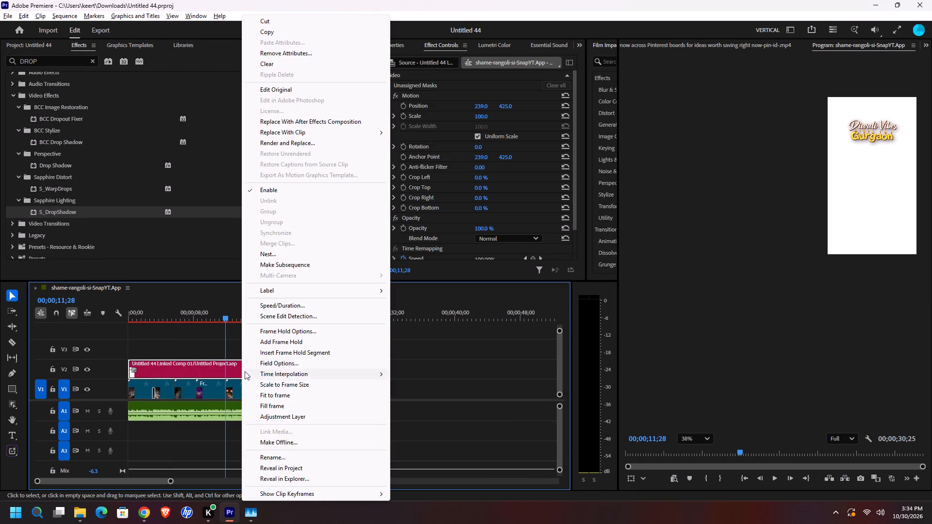
left_click(312, 120)
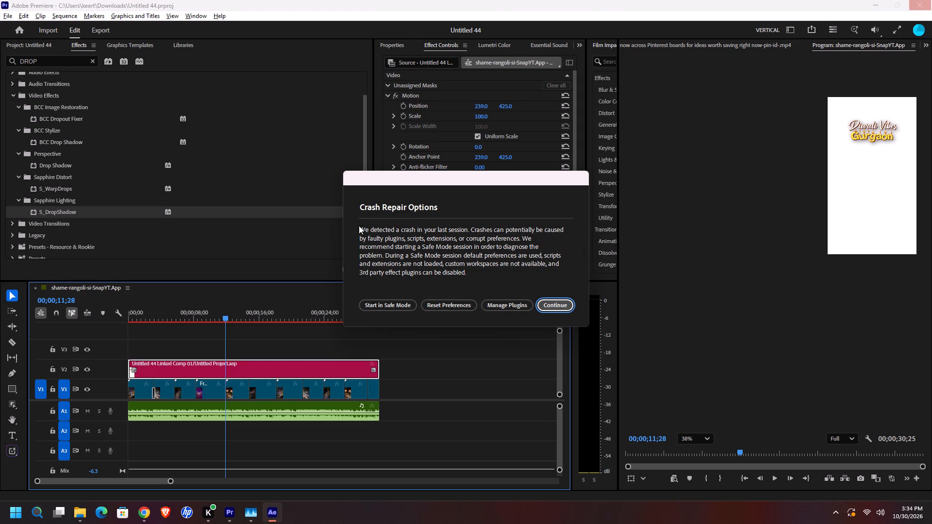
left_click(558, 304)
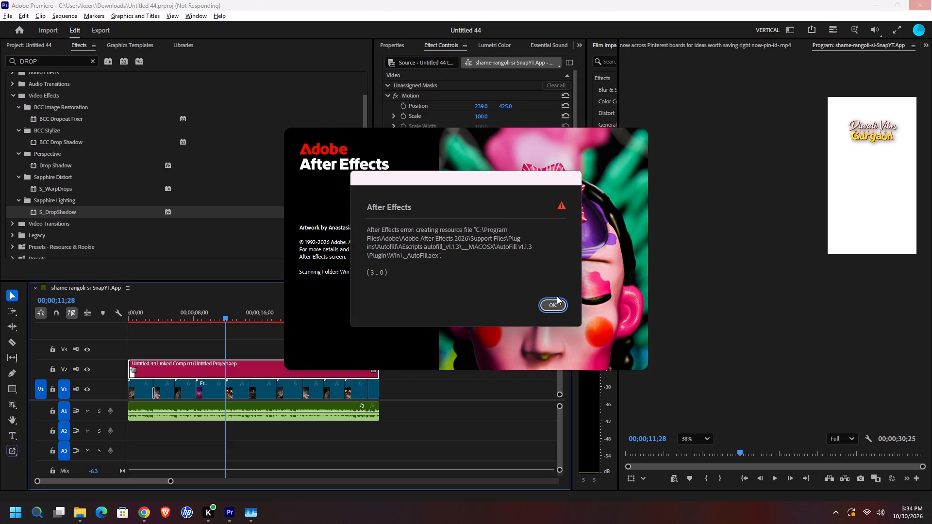
left_click(561, 306)
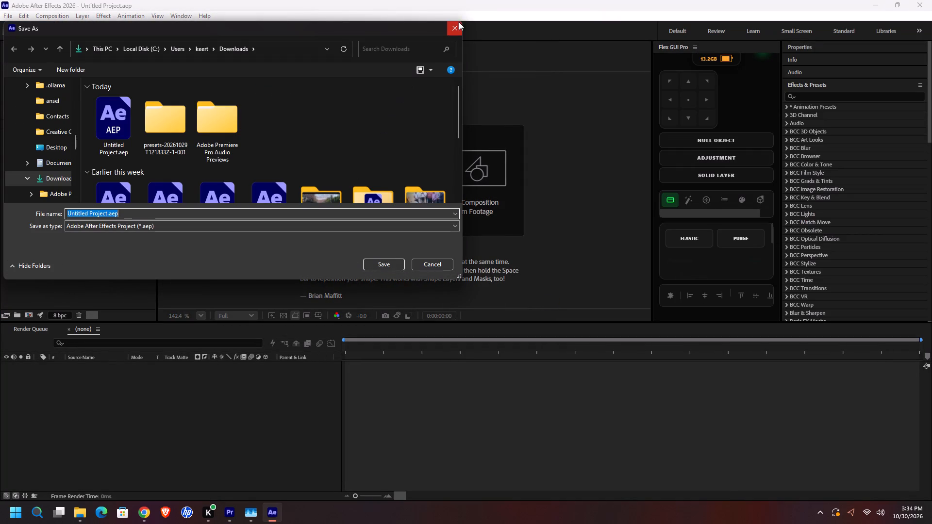
left_click(459, 26)
left_click(9, 33)
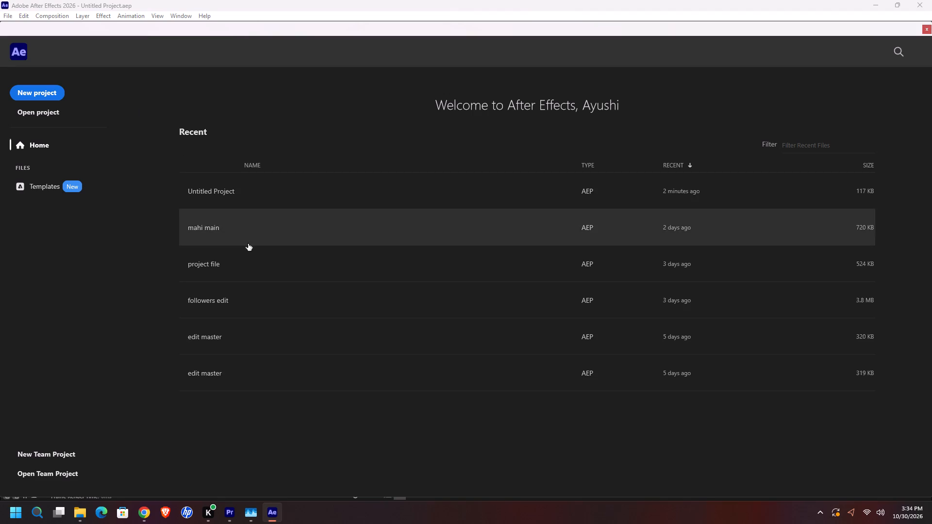
double_click(215, 198)
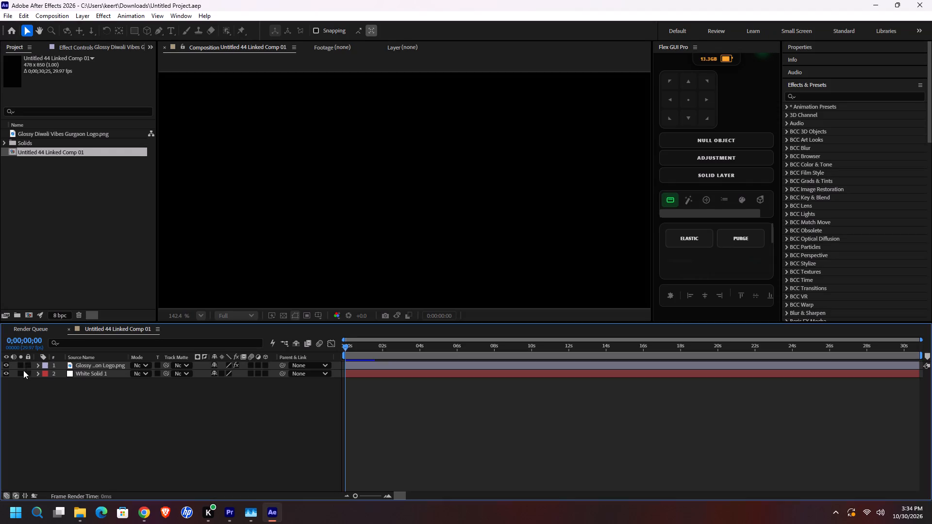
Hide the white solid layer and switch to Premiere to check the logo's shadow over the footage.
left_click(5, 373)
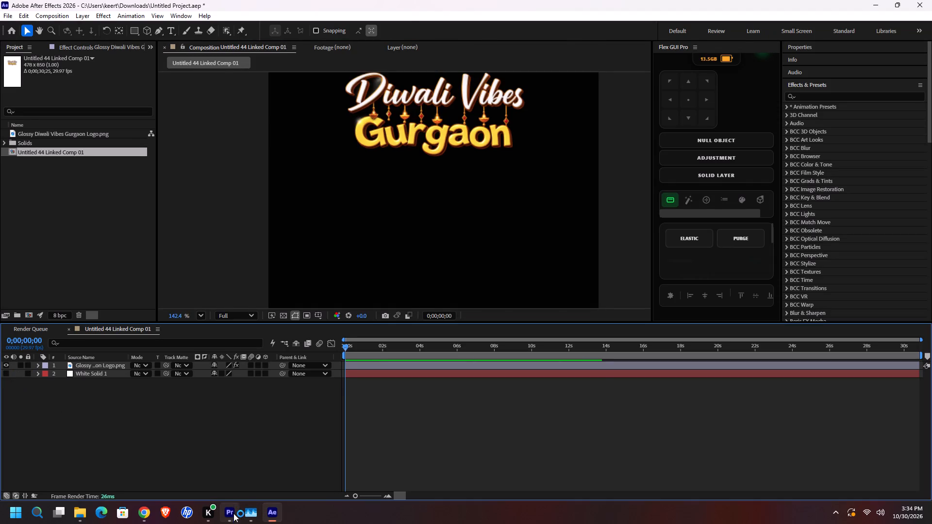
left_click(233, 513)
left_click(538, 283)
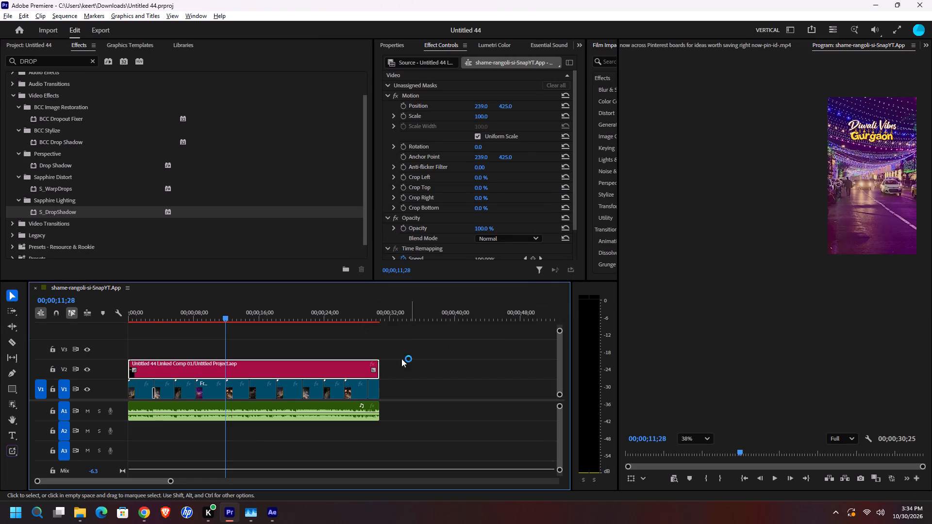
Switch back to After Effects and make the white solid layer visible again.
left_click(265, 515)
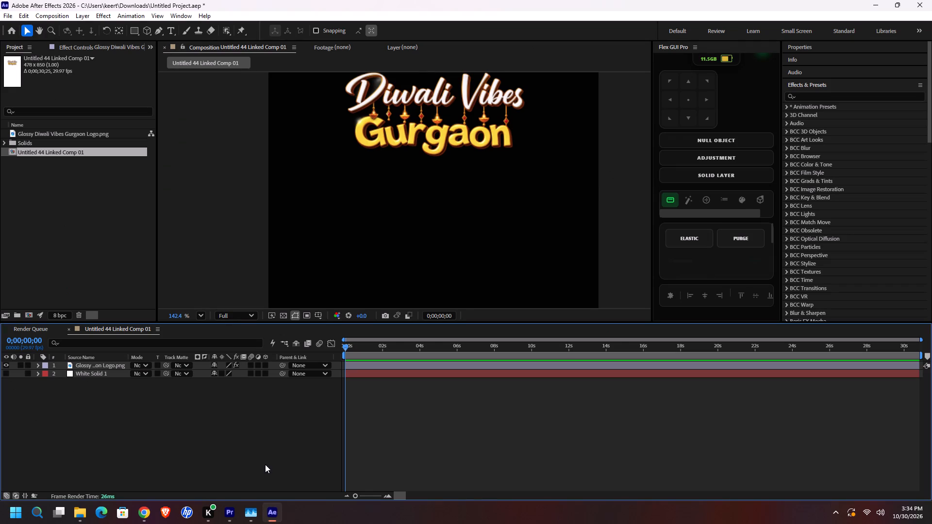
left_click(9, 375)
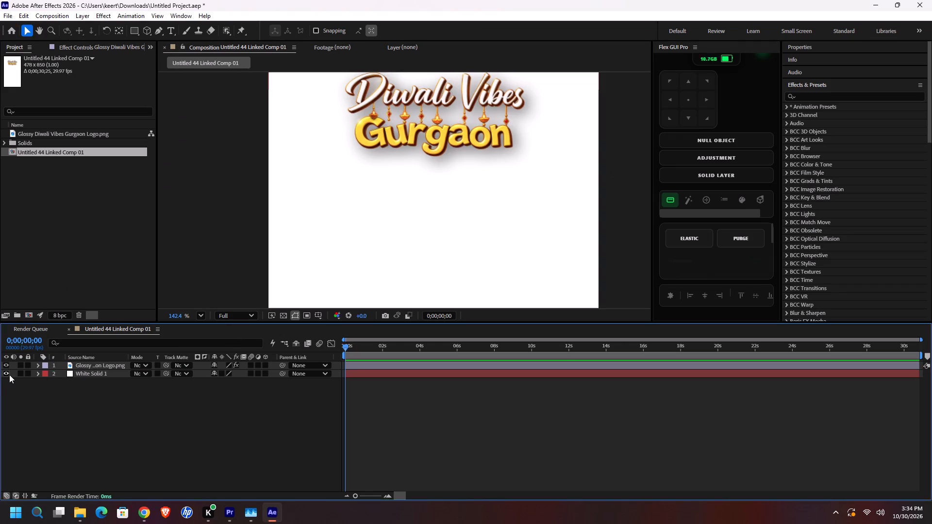
Save the After Effects project.
key("ctrl+s")
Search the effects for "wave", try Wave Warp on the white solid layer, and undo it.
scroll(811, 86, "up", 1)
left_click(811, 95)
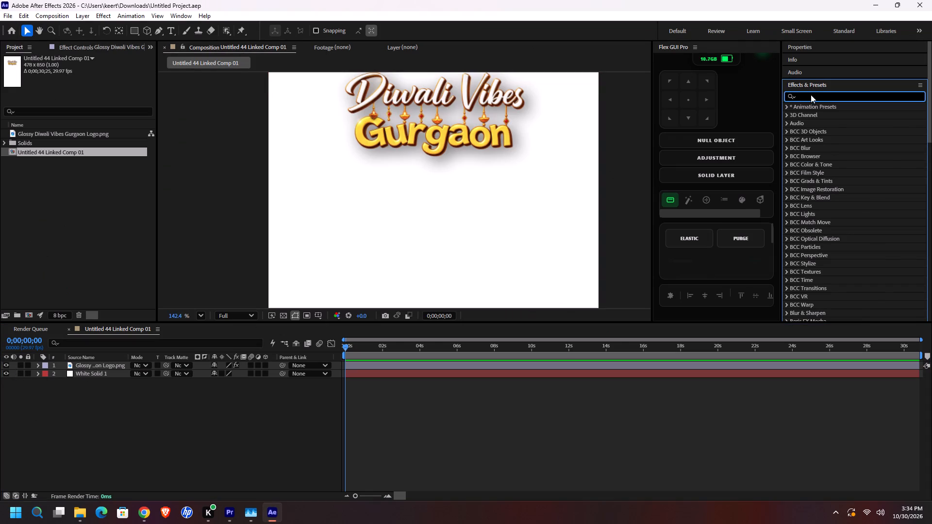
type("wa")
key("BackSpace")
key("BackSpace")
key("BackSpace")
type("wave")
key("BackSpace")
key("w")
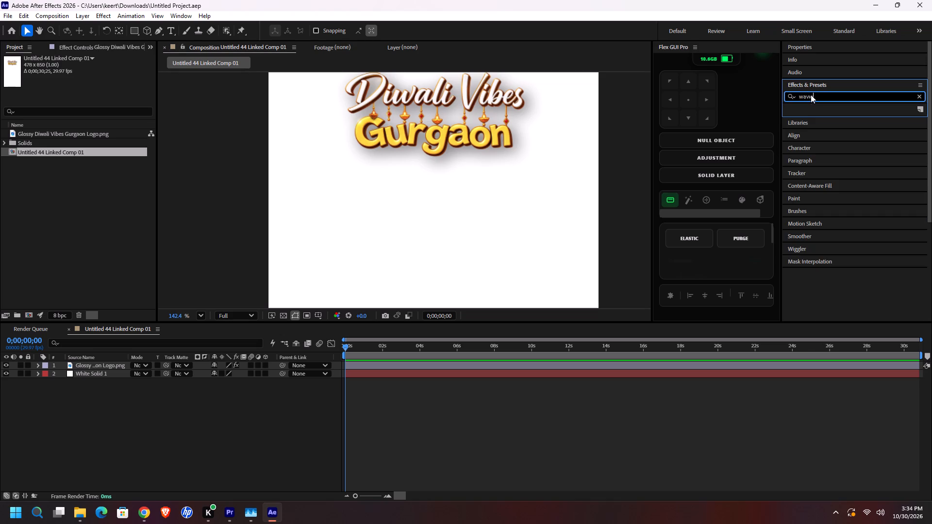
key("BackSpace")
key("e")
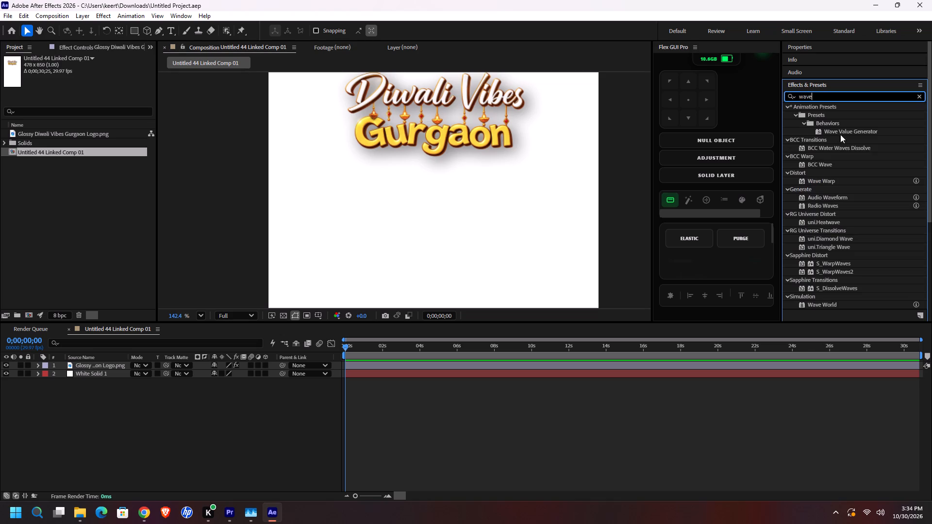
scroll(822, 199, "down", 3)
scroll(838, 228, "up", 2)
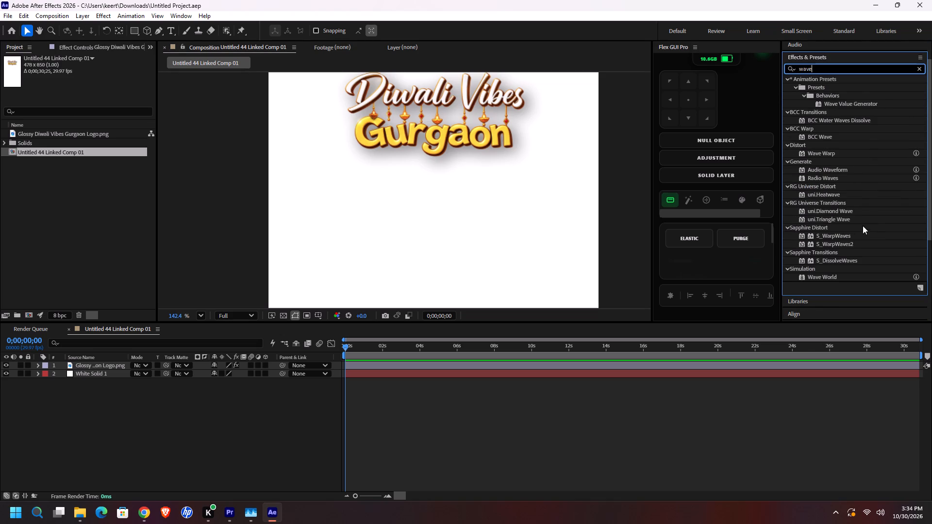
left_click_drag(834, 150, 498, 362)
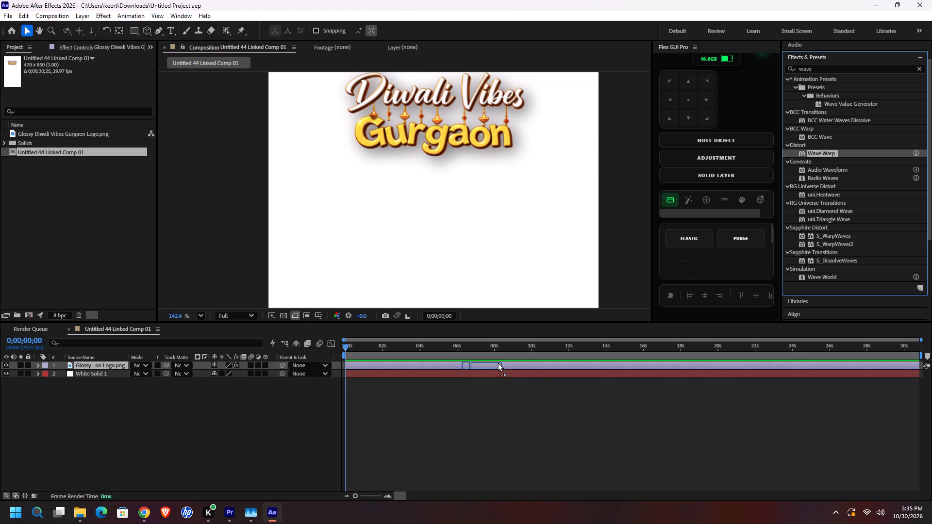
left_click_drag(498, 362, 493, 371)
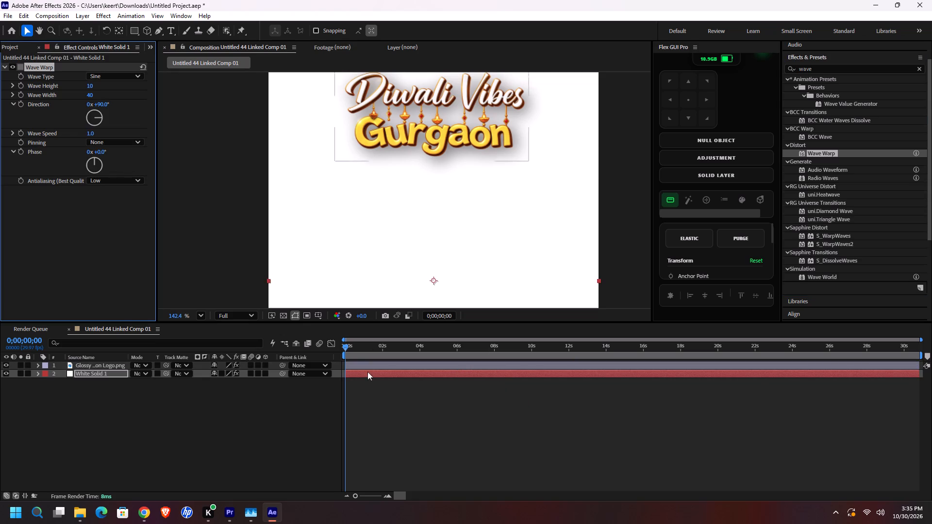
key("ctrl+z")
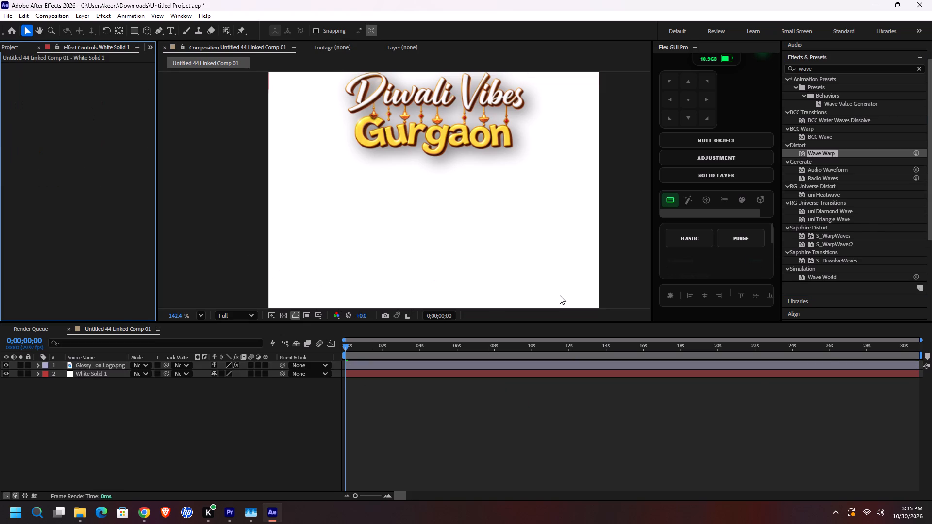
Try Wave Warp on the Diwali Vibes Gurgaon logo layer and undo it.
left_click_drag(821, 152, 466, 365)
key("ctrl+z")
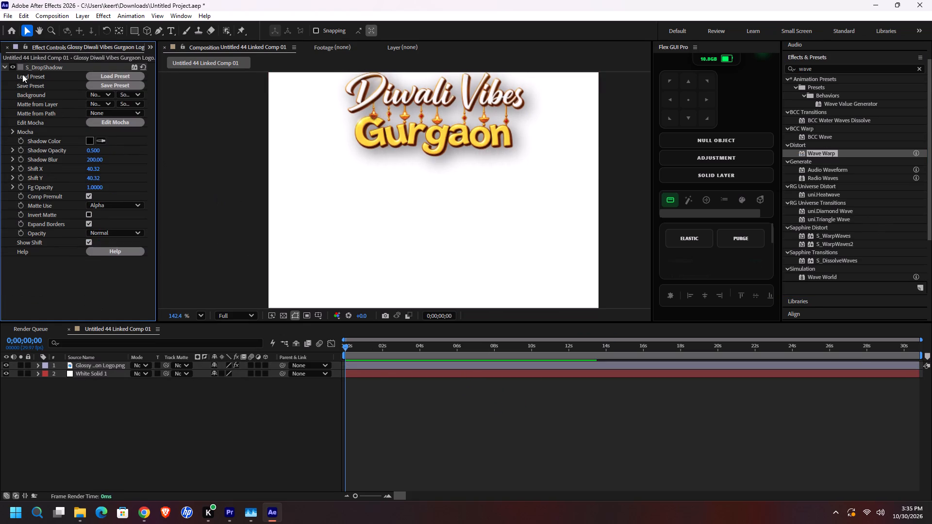
Save the project and open the recent "followers edit" project, accepting its conversion to the current version.
key("ctrl+s")
left_click(7, 32)
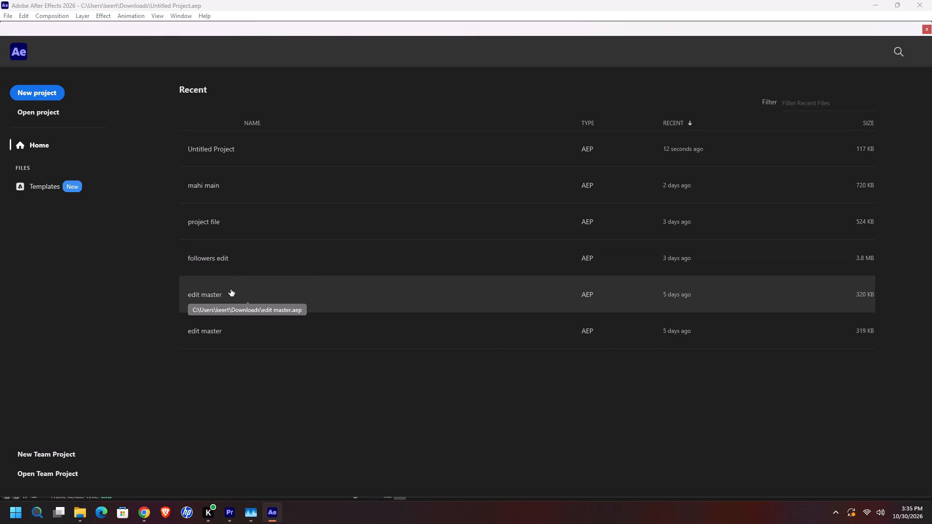
left_click(237, 259)
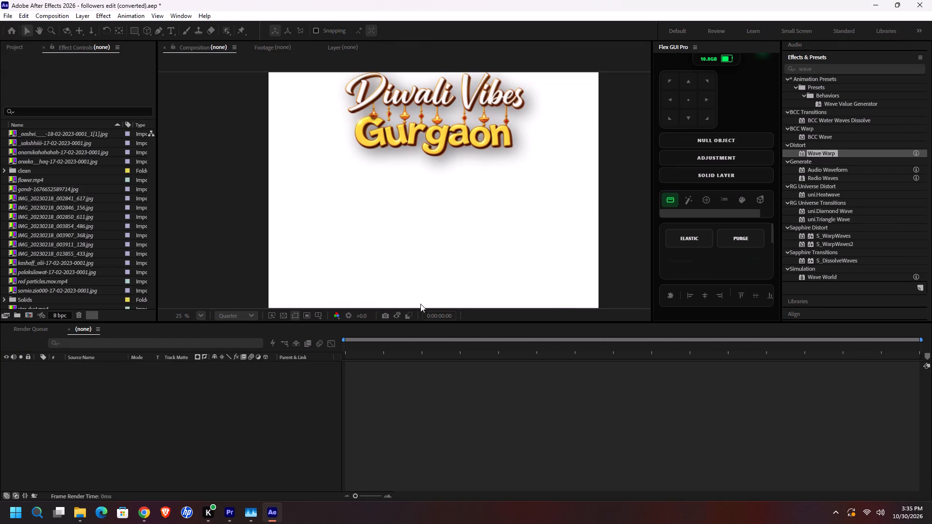
left_click(547, 294)
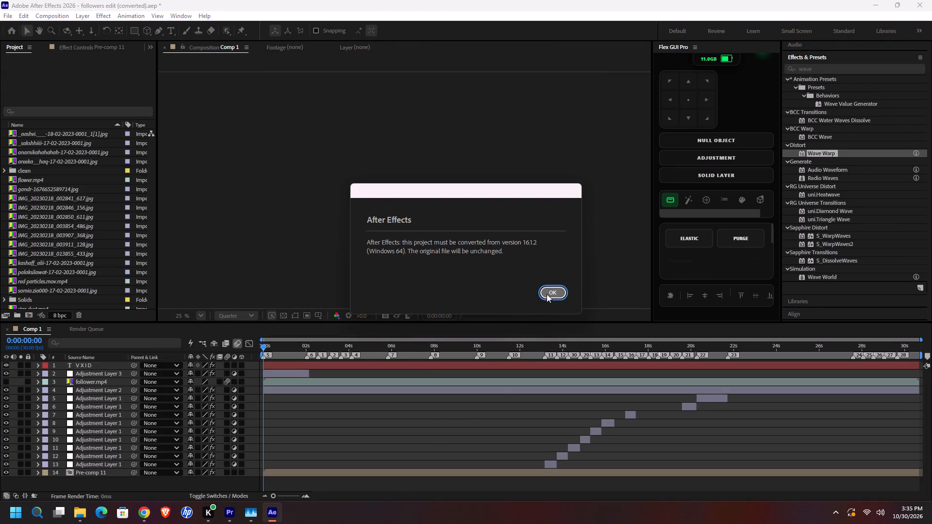
left_click(588, 304)
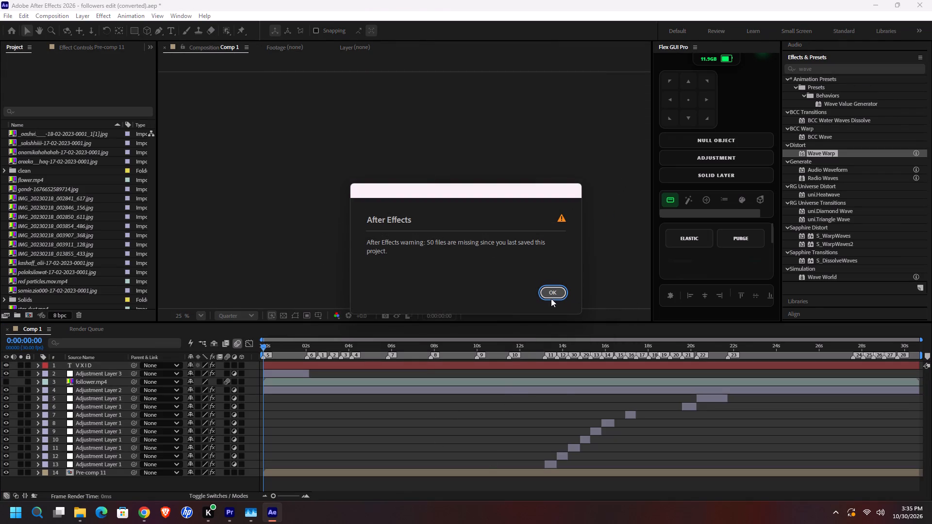
left_click(554, 292)
double_click(485, 475)
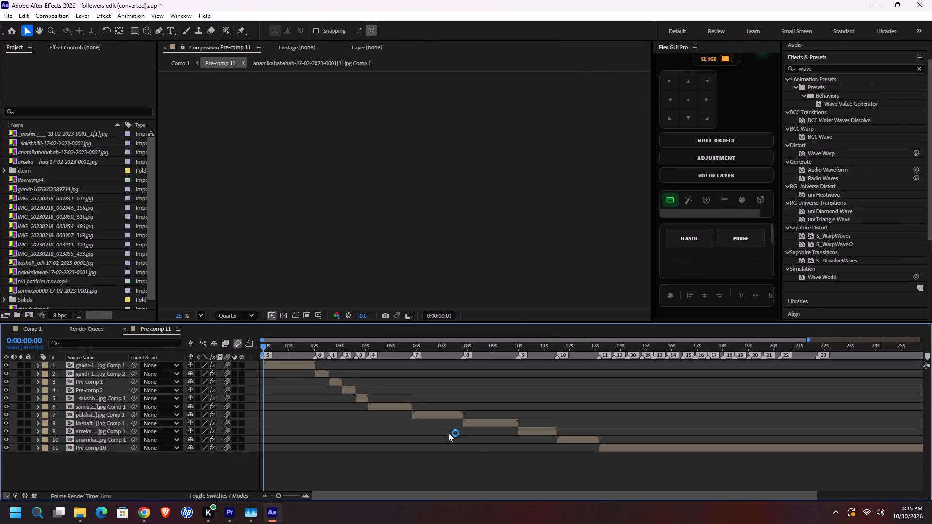
double_click(300, 367)
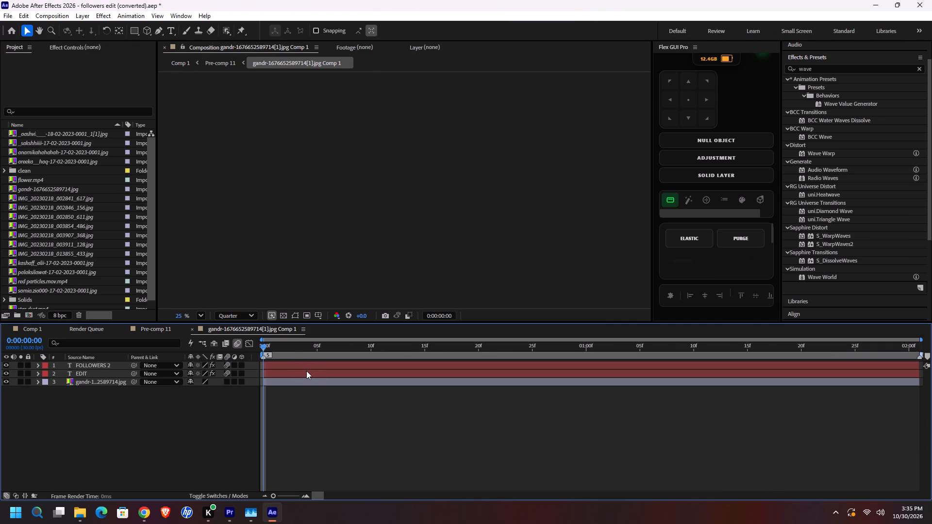
left_click(306, 371)
key("F1")
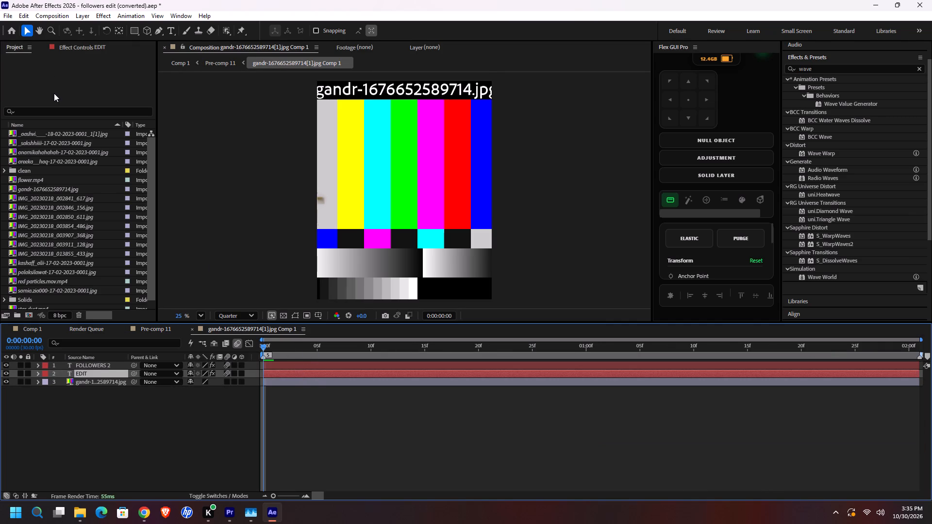
key("F3")
left_click(33, 65)
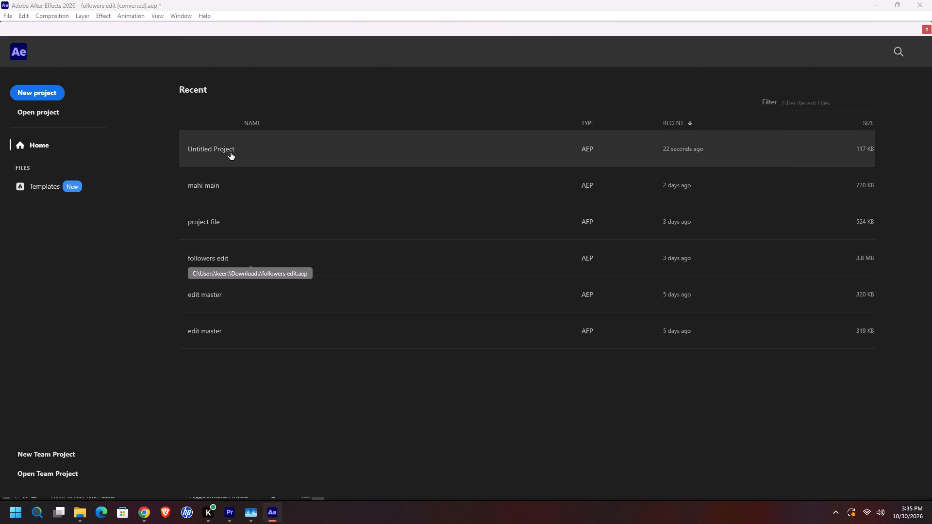
left_click(225, 143)
left_click(500, 278)
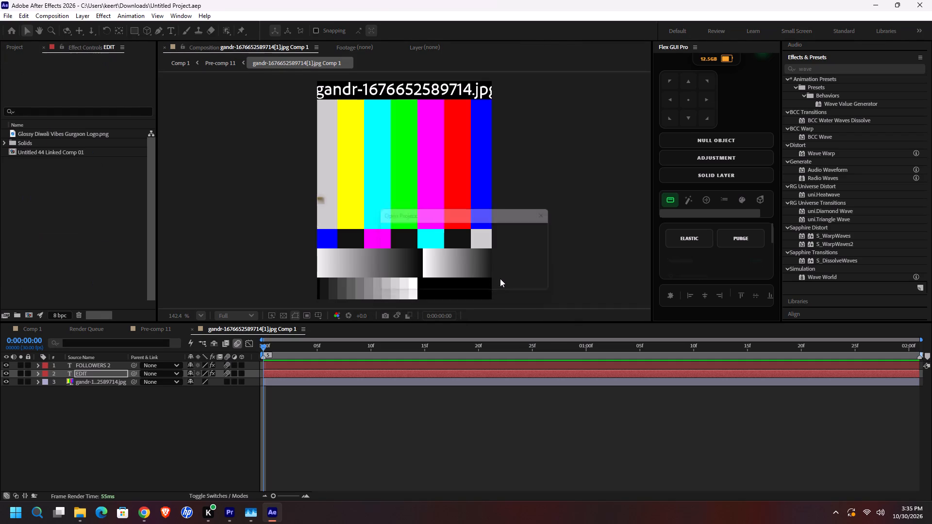
Hide the white solid layer and paste the copied effects onto the Diwali Vibes Gurgaon logo layer.
left_click(352, 373)
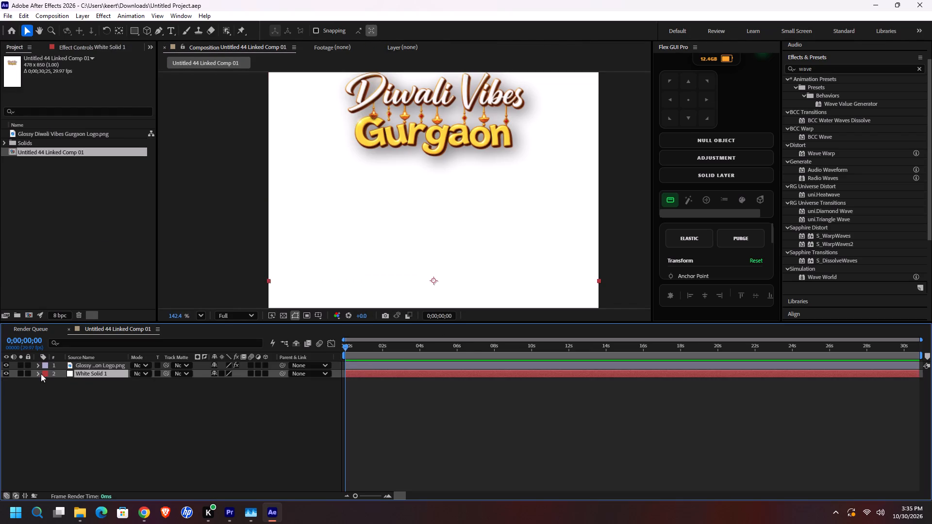
left_click(7, 372)
left_click(359, 362)
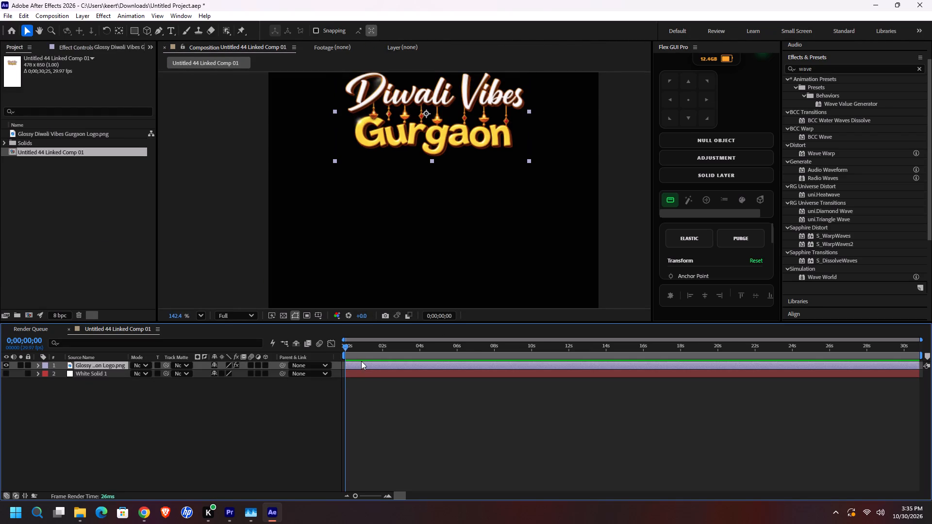
key("ctrl+v")
Collapse the logo's effect settings, delete the S_TextureFlux effect, and save the project.
key("F3")
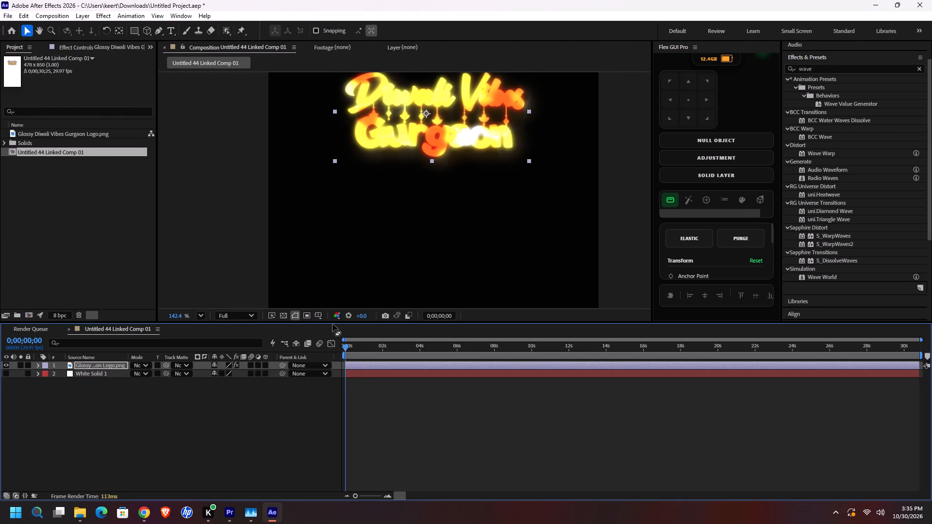
left_click(3, 65)
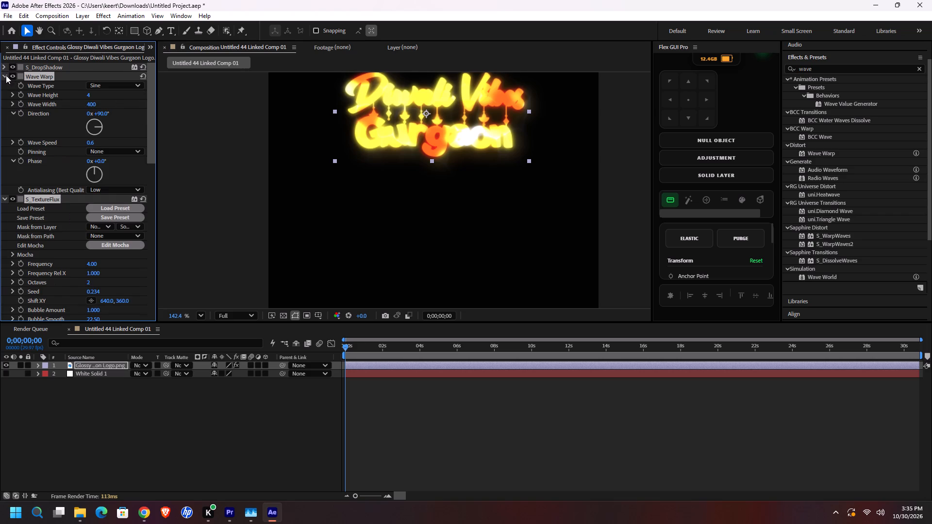
left_click(6, 75)
left_click(45, 172)
left_click(10, 86)
left_click(50, 83)
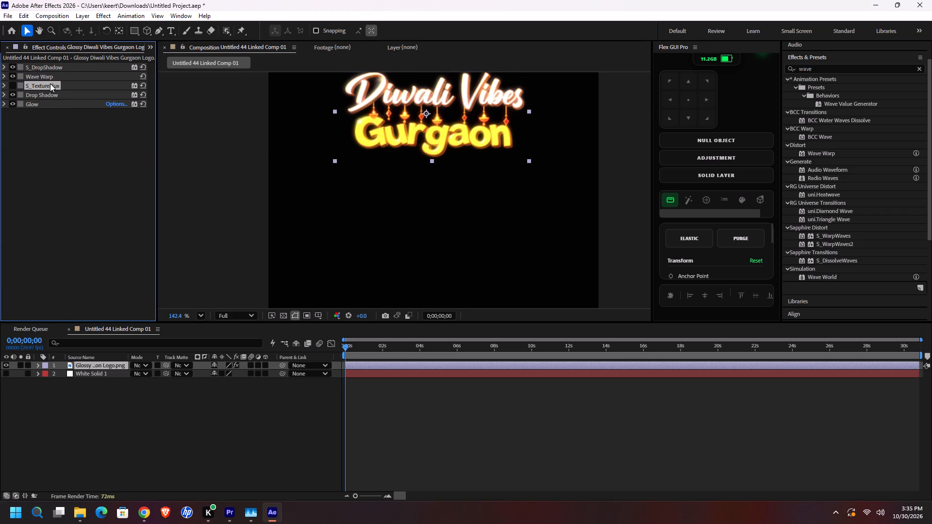
key("Delete")
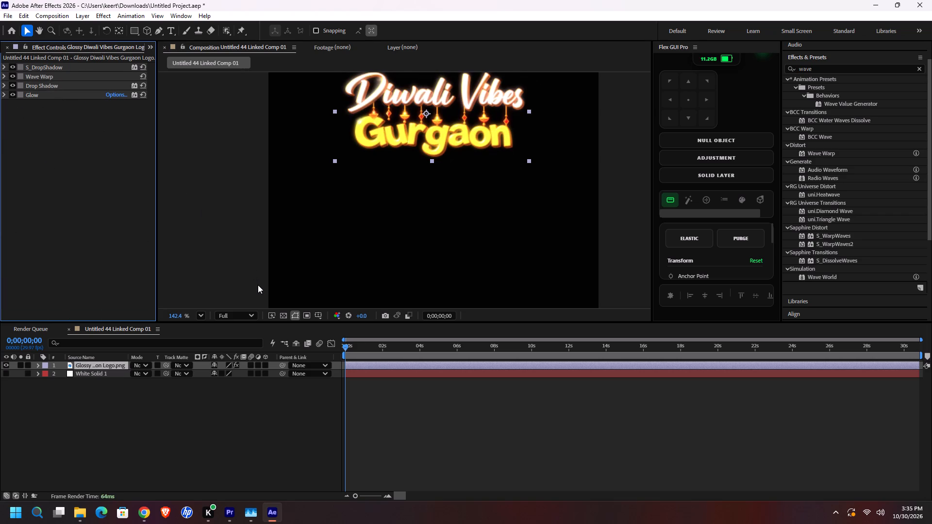
key("ctrl+s")
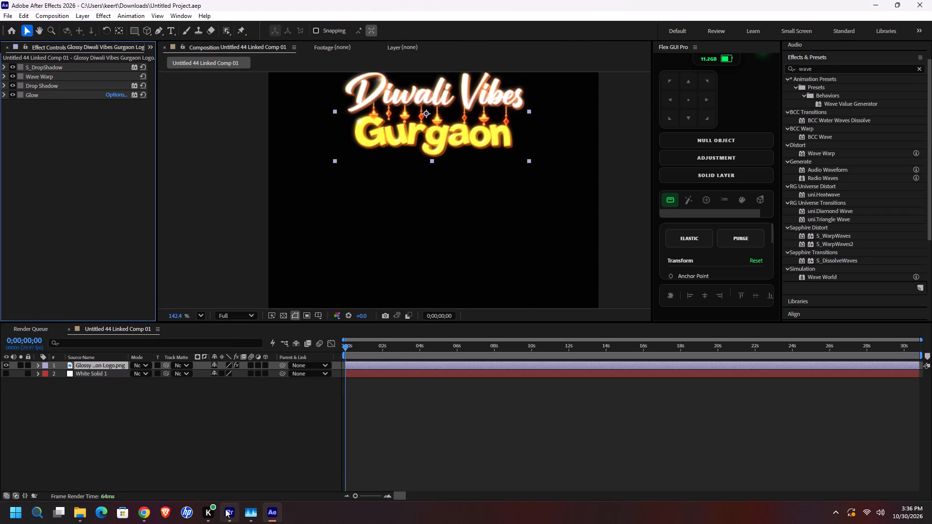
Switch to Premiere to check the glowing logo over the footage.
left_click(225, 509)
scroll(900, 166, "up", 4)
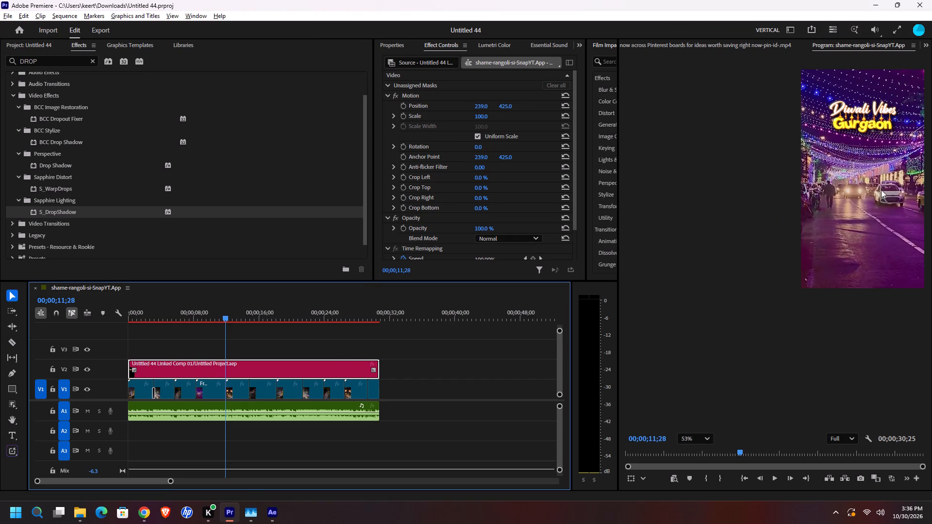
Switch back to After Effects and delete the Glow effect from the logo layer.
key("alt+Tab")
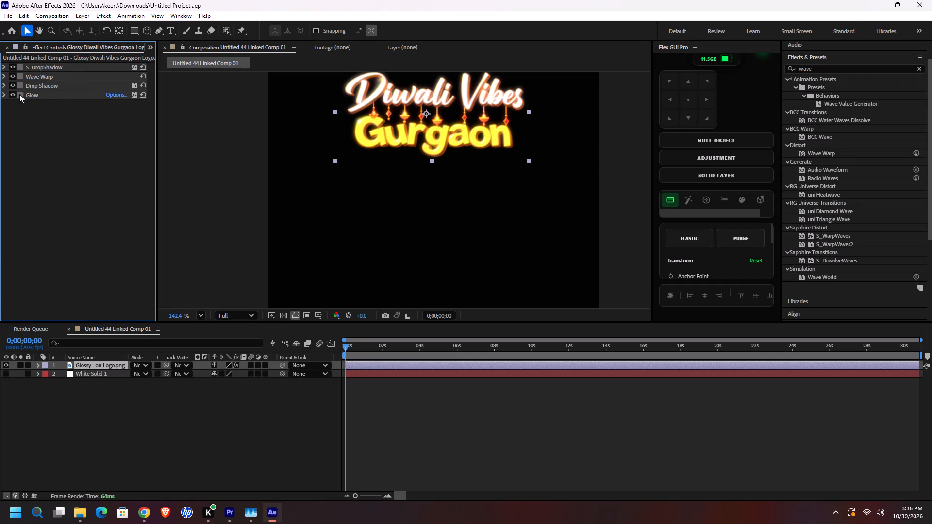
left_click(12, 94)
left_click(46, 95)
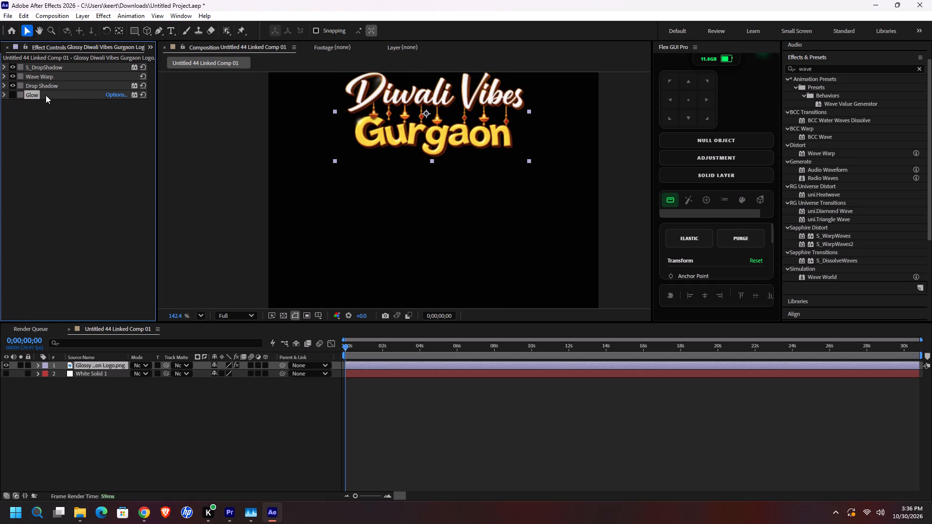
key("Delete")
Return to Premiere and scrub through the sequence to check the logo over different clips.
key("alt+Tab")
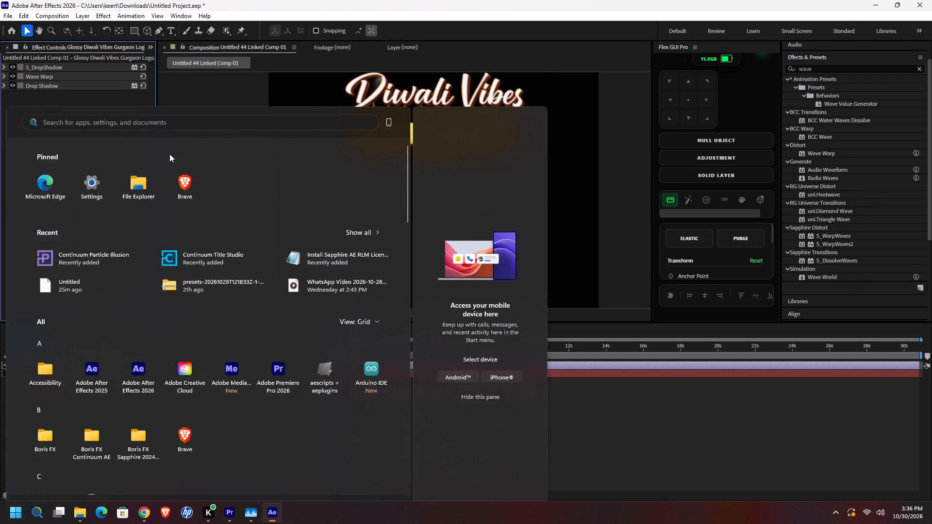
key("alt+Tab")
left_click_drag(223, 323, 215, 325)
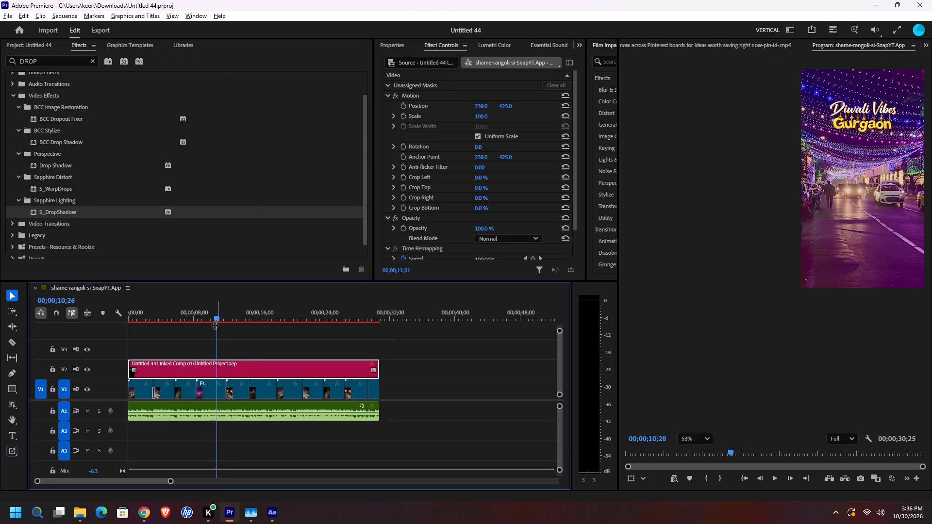
left_click_drag(215, 325, 297, 331)
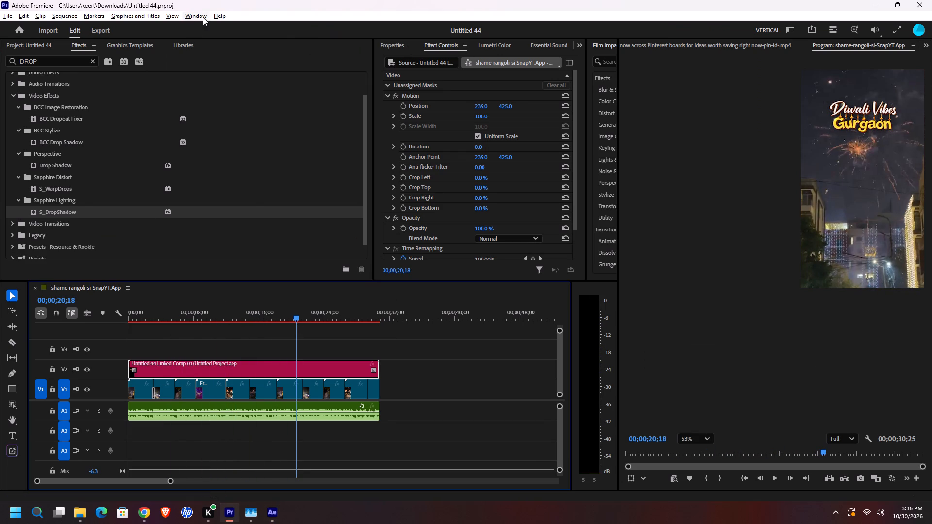
Export the sequence as shame-rangoli-si-SnapYT.App.mp4 in H.264 with the Match Source - Adaptive High Bitrate preset.
left_click(102, 28)
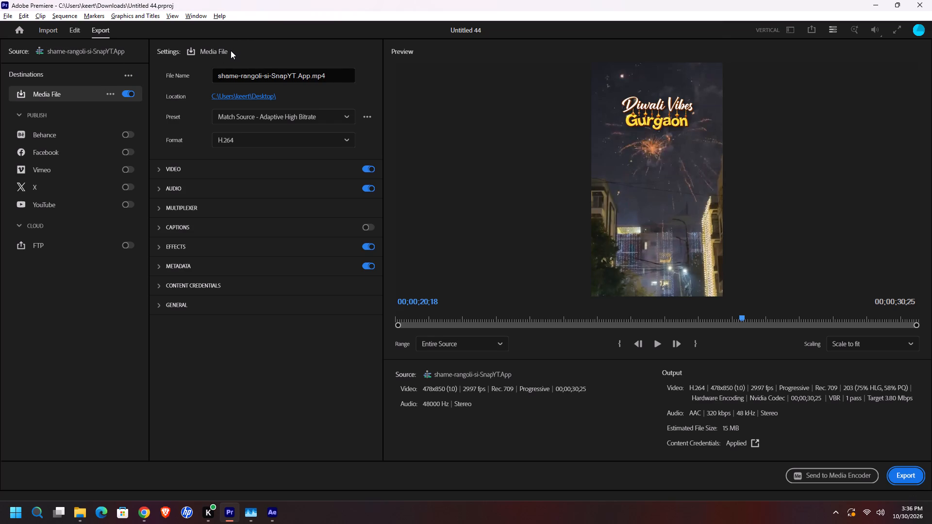
left_click(906, 472)
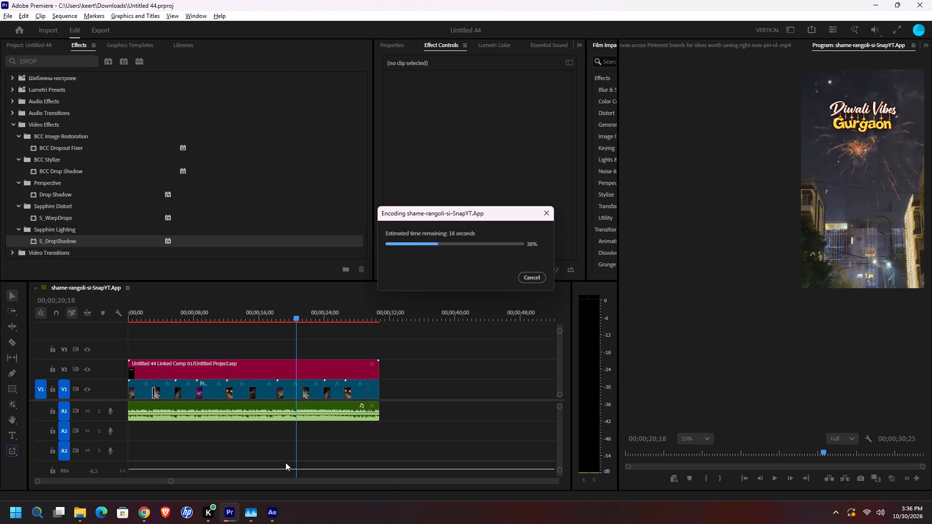
Switch to After Effects and close it, saving the changes to Untitled Project.
left_click(268, 515)
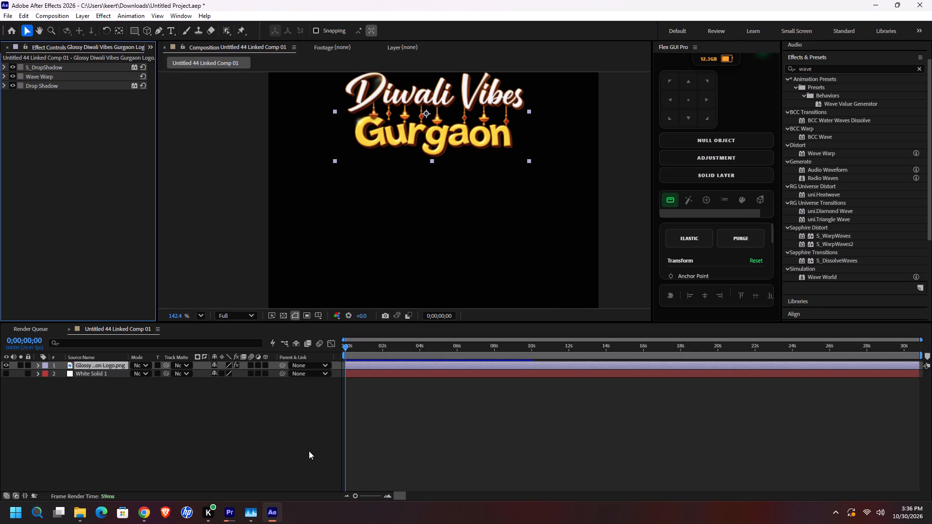
left_click(931, 0)
left_click(441, 282)
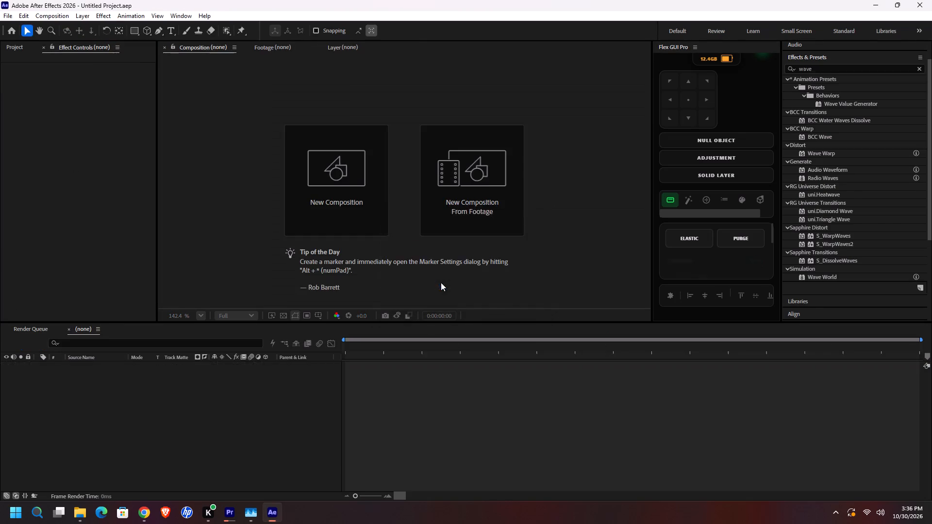
Return to Premiere and close the image viewer window that is still open in the background.
left_click(229, 513)
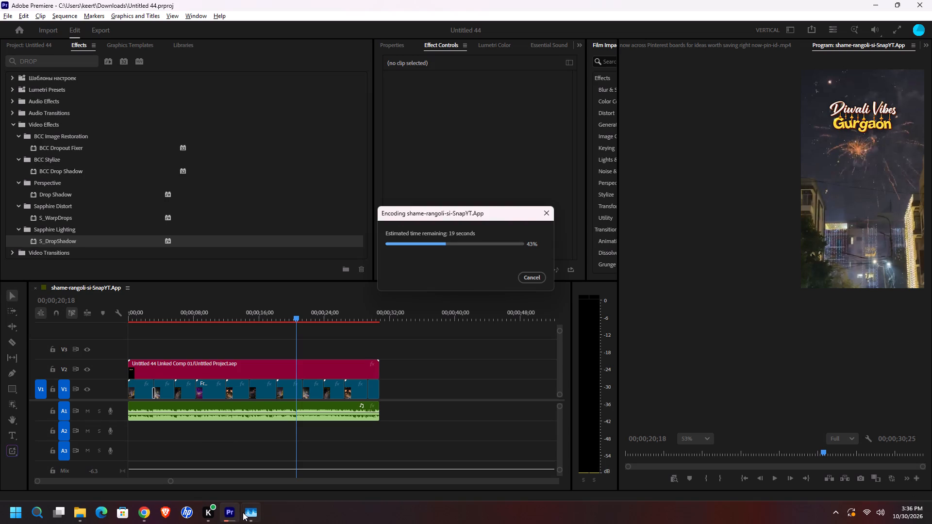
right_click(246, 512)
left_click(239, 492)
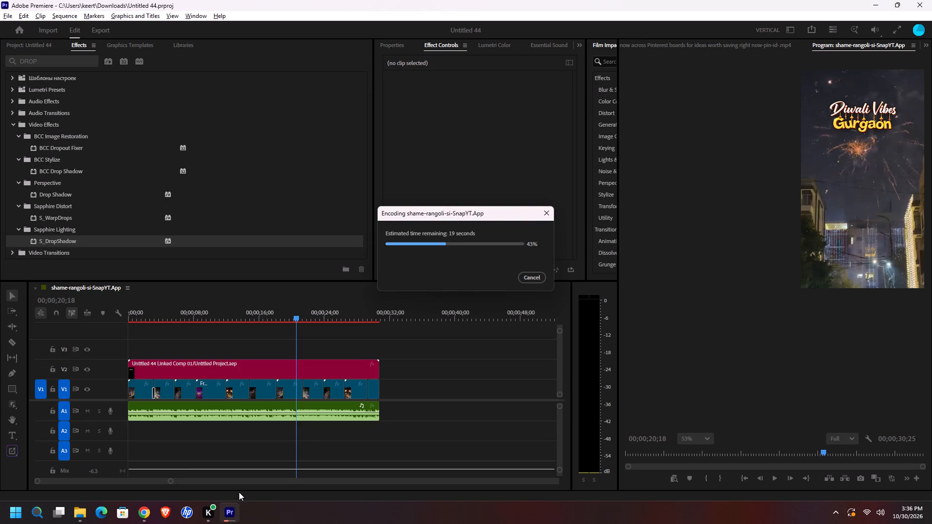
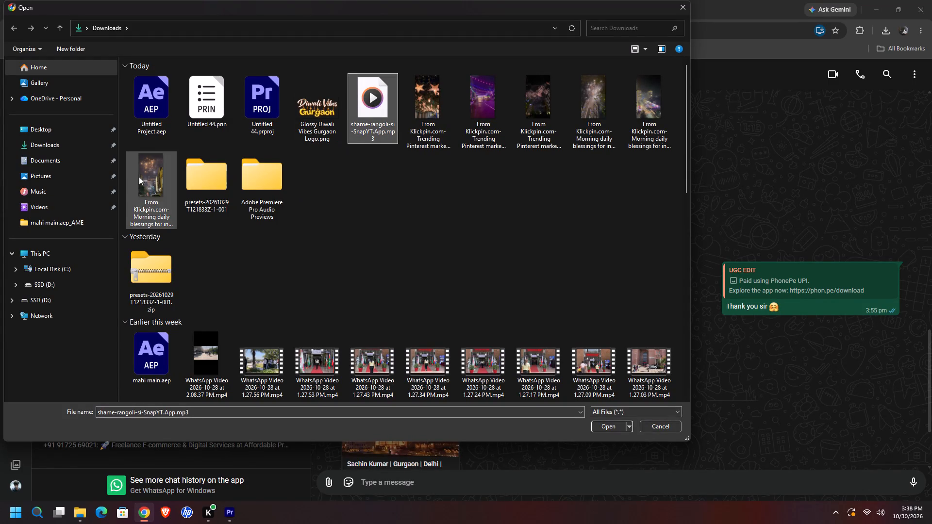
Open the Desktop folder in the file picker to locate the exported shame-rangoli-si-SnapYT.App.mp4 for the WhatsApp chat.
left_click(52, 123)
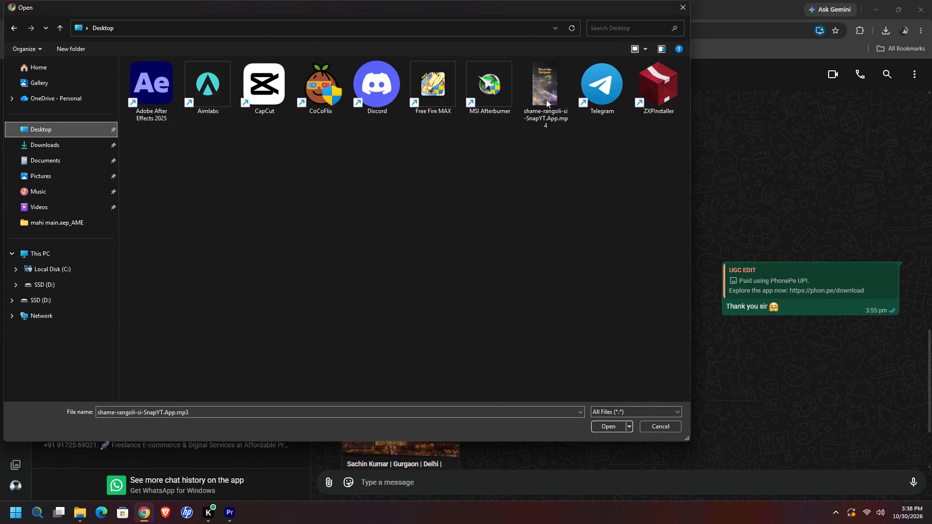
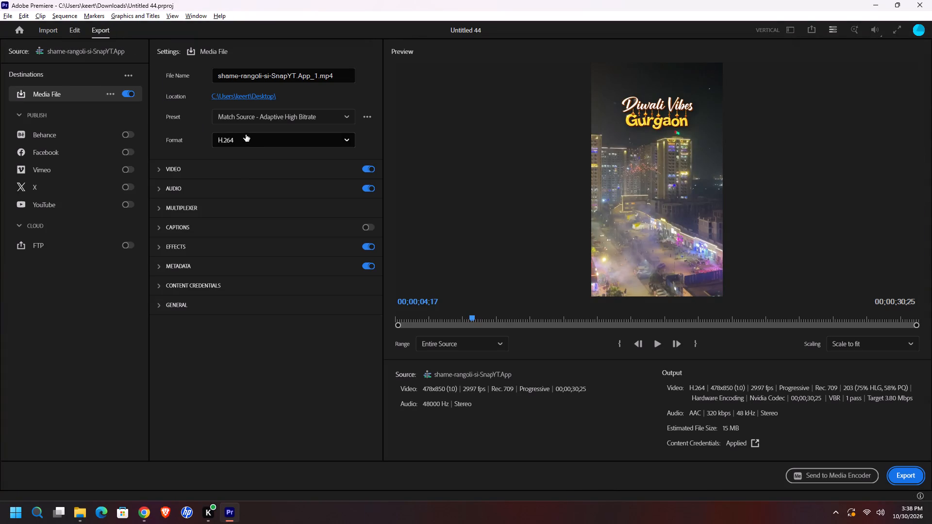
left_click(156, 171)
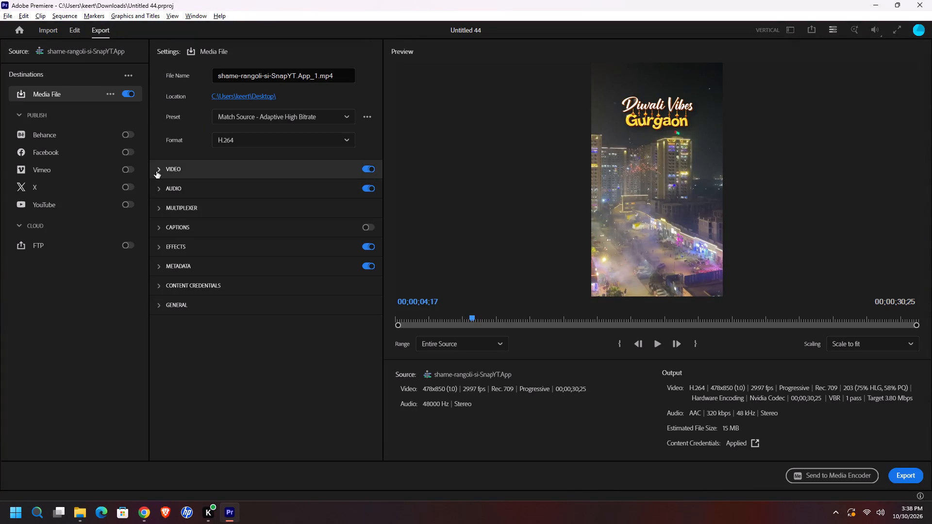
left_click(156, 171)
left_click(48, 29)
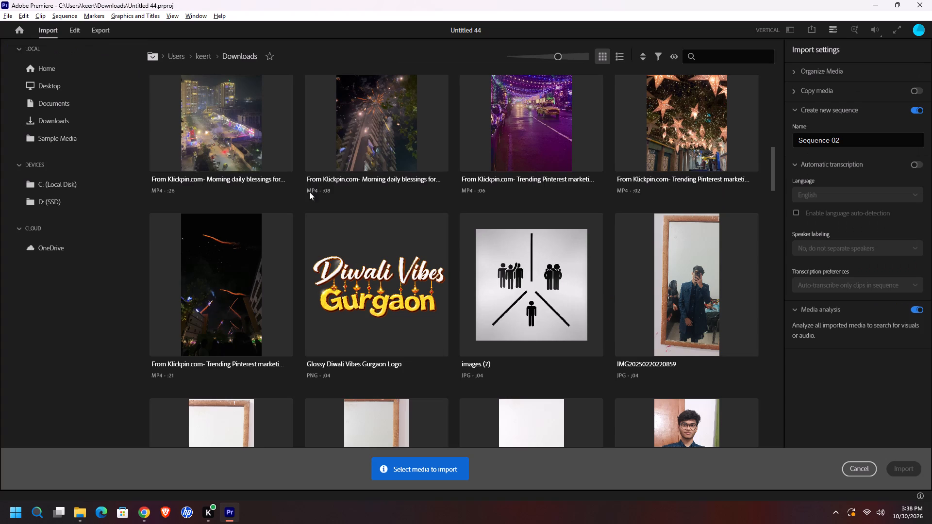
Return to the editing workspace and play the shame-rangoli-si-SnapYT.App sequence from its beginning to review the reel.
left_click(72, 29)
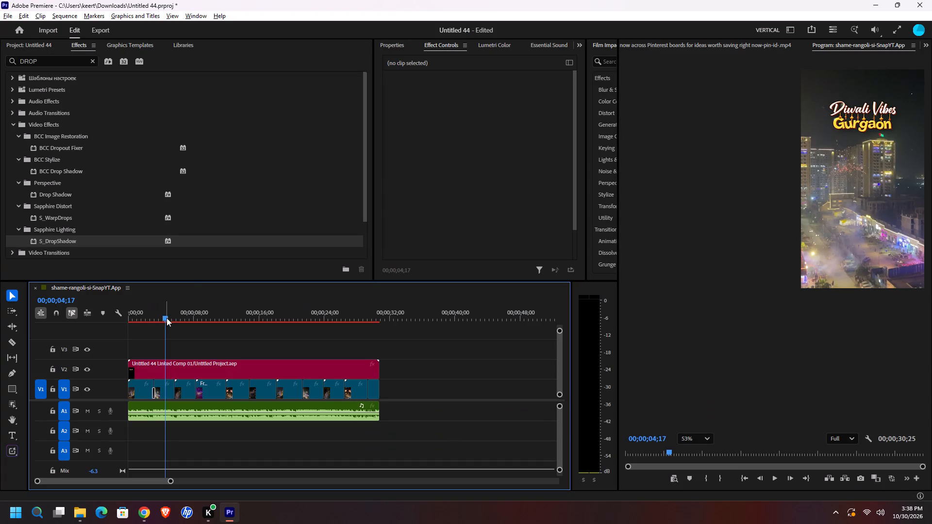
left_click_drag(165, 319, 88, 320)
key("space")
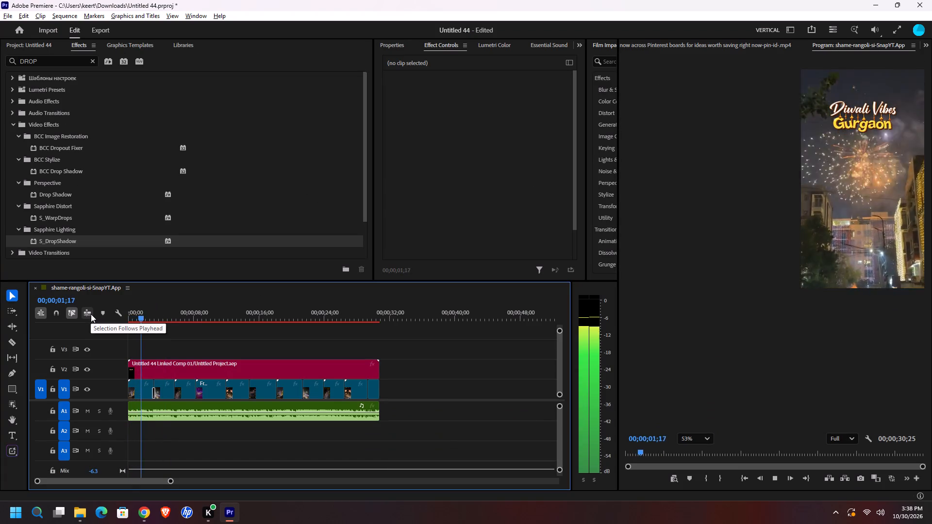